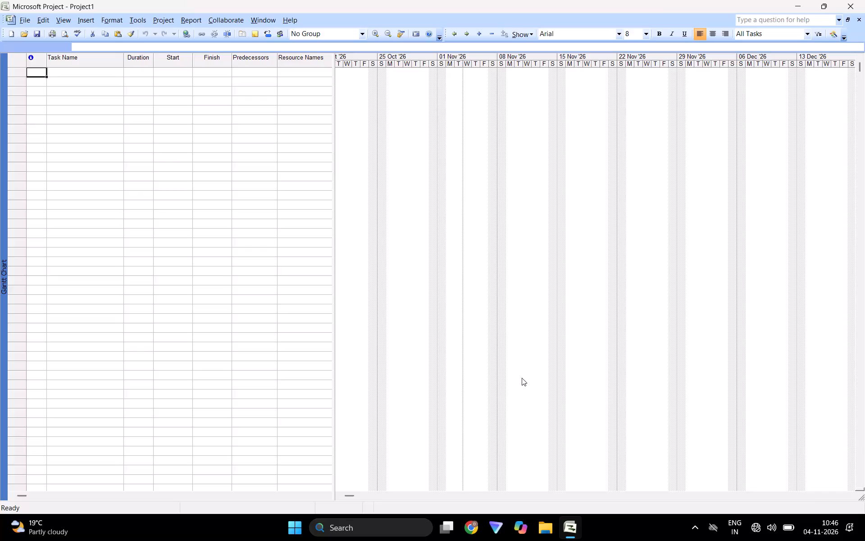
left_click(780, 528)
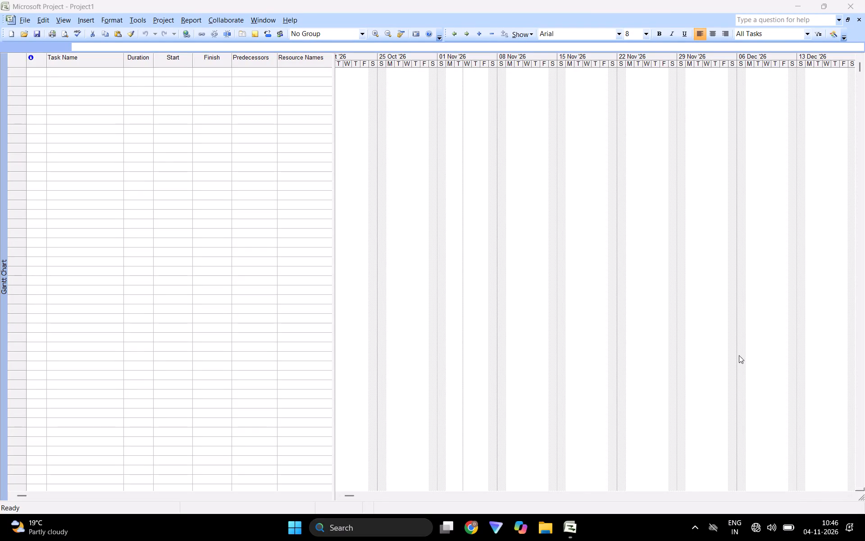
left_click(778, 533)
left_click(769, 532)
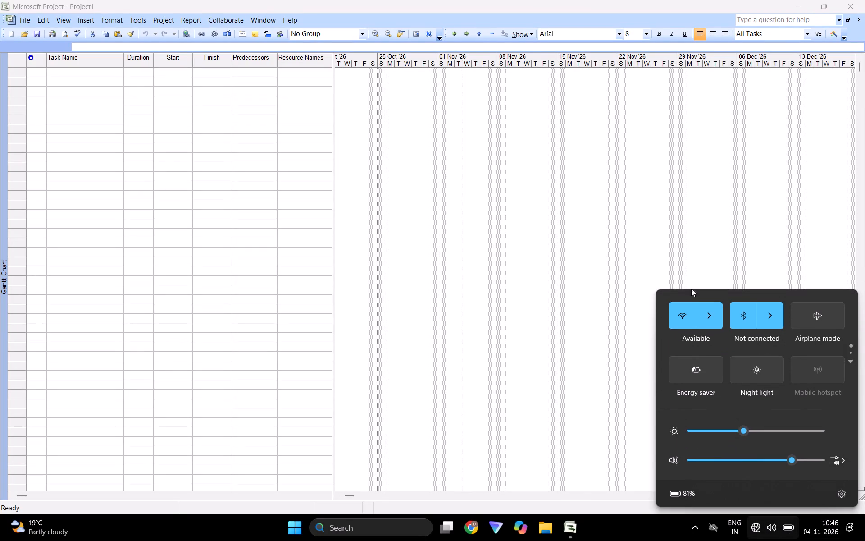
Close the blank Project1 without saving it.
left_click(864, 0)
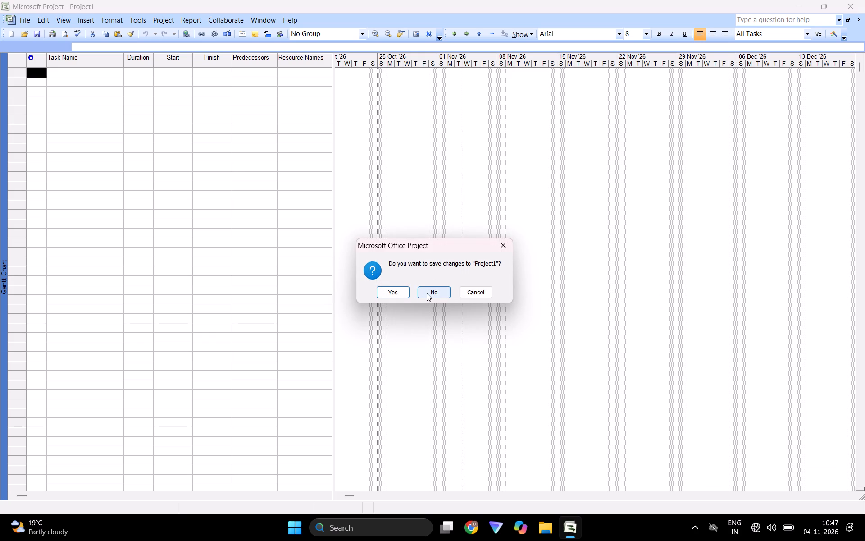
left_click(427, 293)
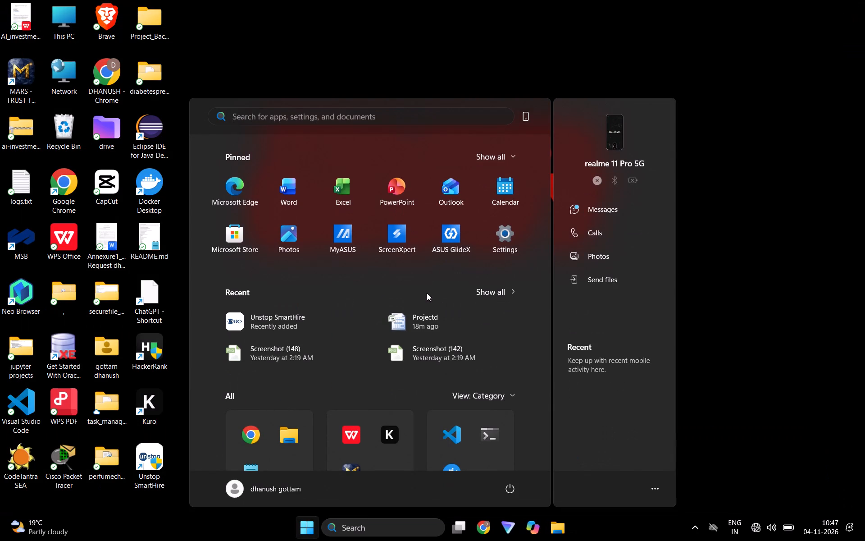
Find and open File Explorer to reach the recently used project file.
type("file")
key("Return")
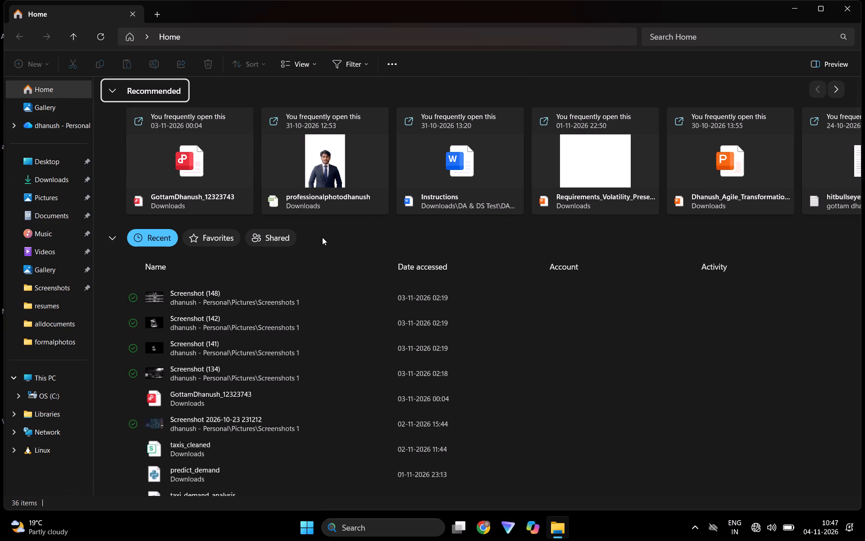
Connect the computer to the secured Wi-Fi network LPU Block-34.
left_click(781, 534)
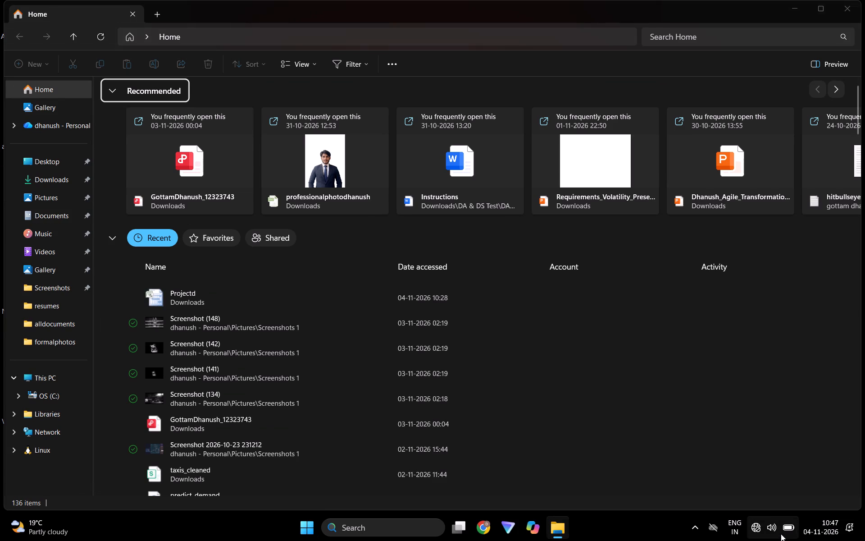
left_click(706, 316)
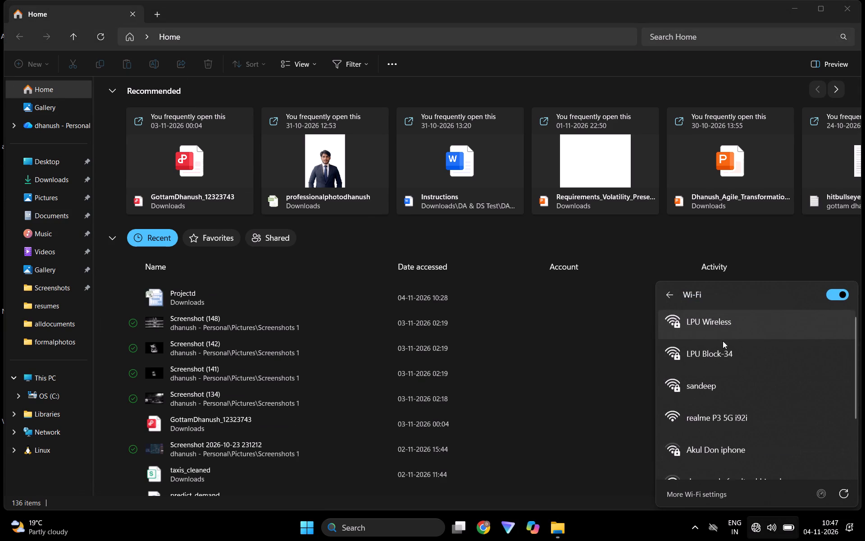
left_click(729, 357)
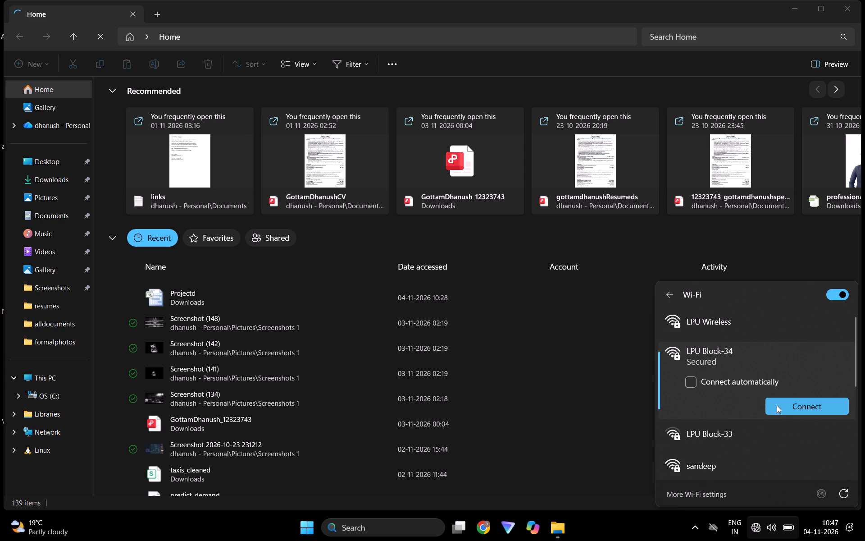
left_click(777, 405)
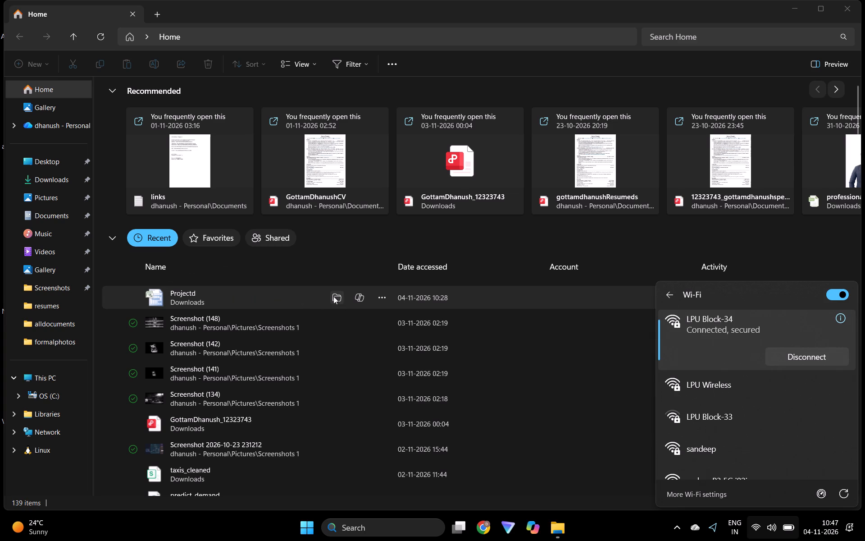
Go to the Downloads folder holding the recent file Projectd and open that file in Microsoft Project.
left_click(333, 296)
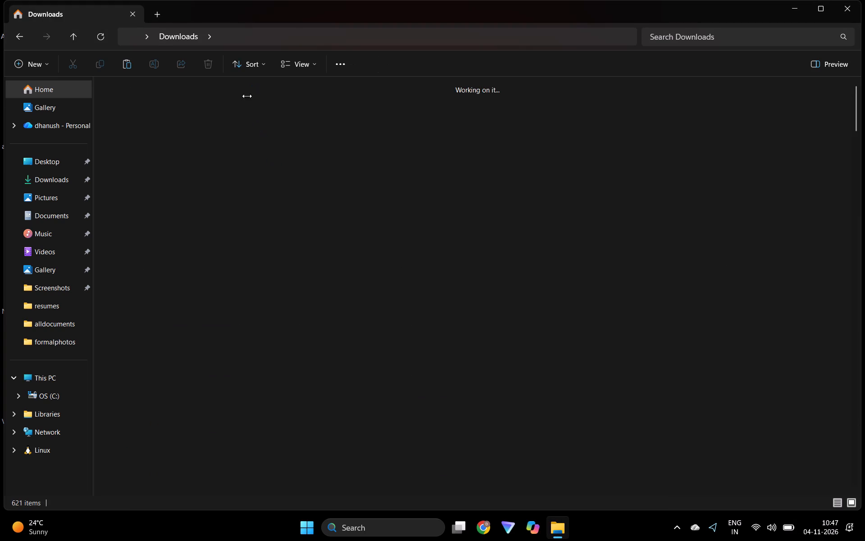
left_click_drag(728, 288, 729, 279)
double_click(729, 279)
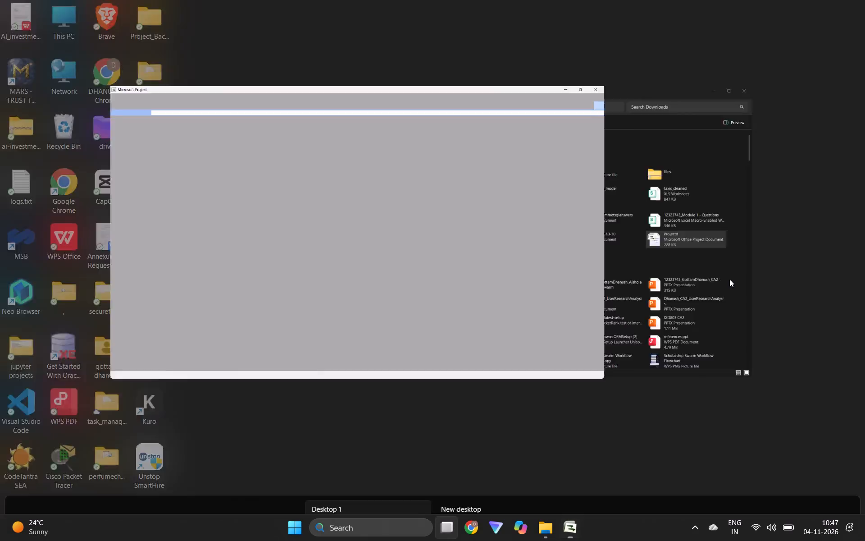
Switch to the Microsoft Project window holding the Projectd file.
left_click(666, 139)
left_click(488, 213)
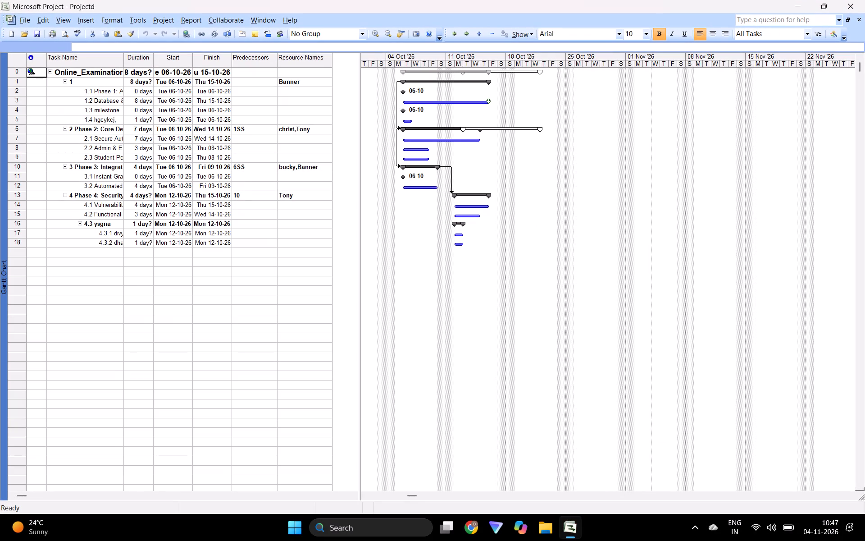
View the project's Network Diagram and the Resource Graph.
left_click(58, 21)
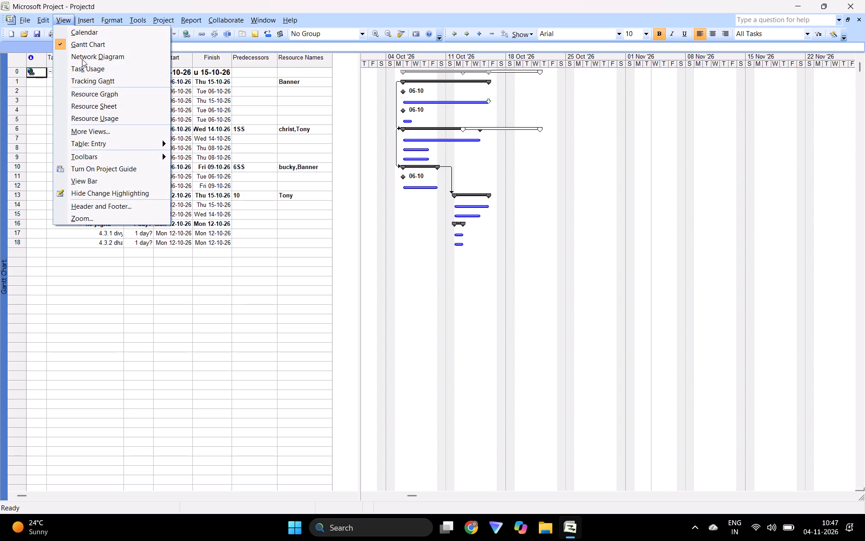
left_click(91, 59)
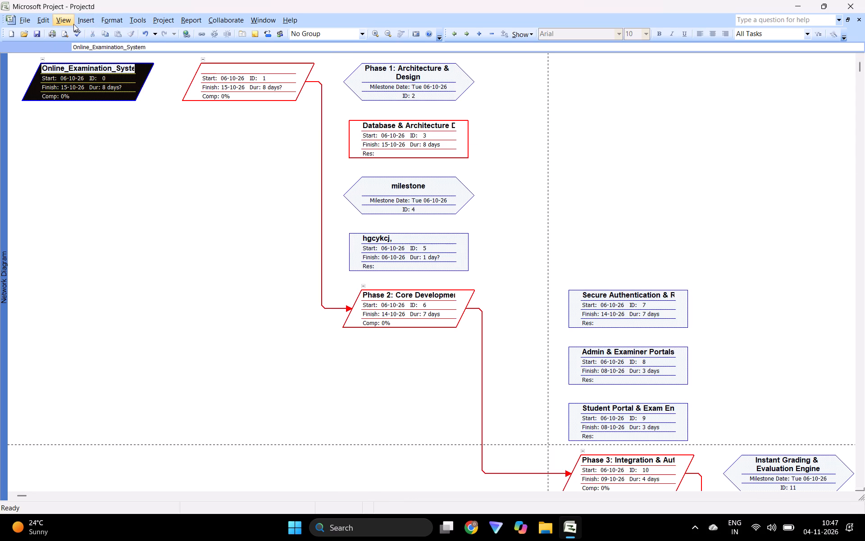
left_click(69, 23)
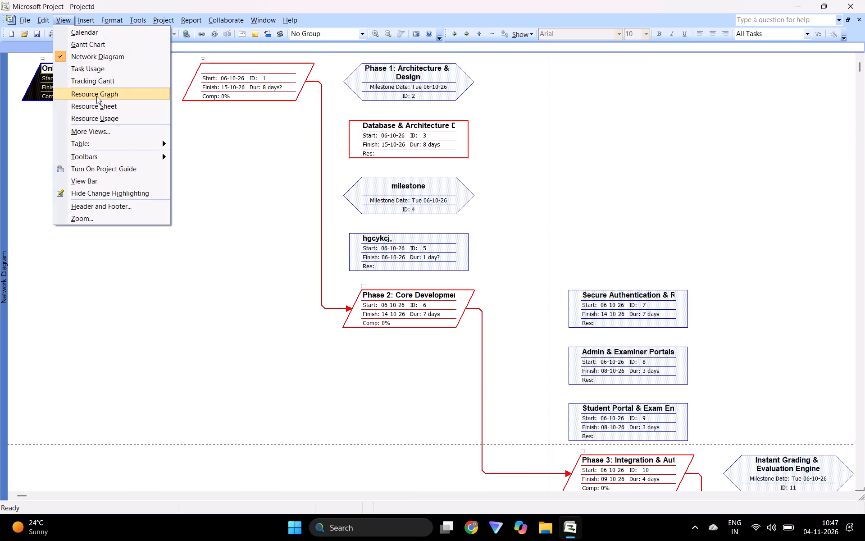
left_click(96, 96)
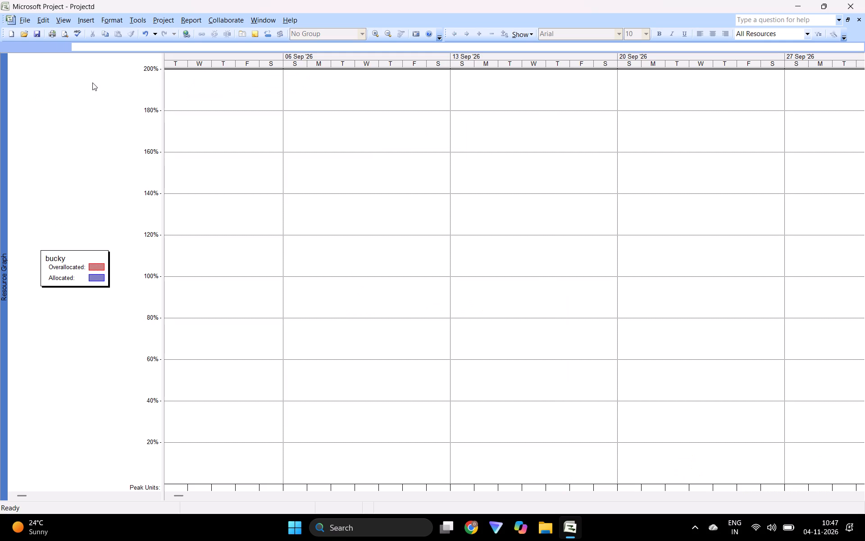
Add a resource named cable in the first empty row of the Resource Sheet.
left_click(66, 22)
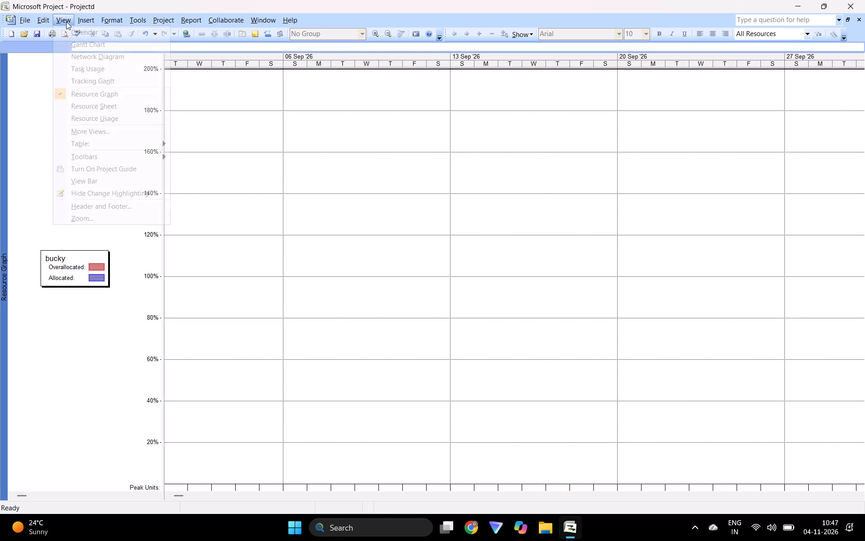
left_click(90, 110)
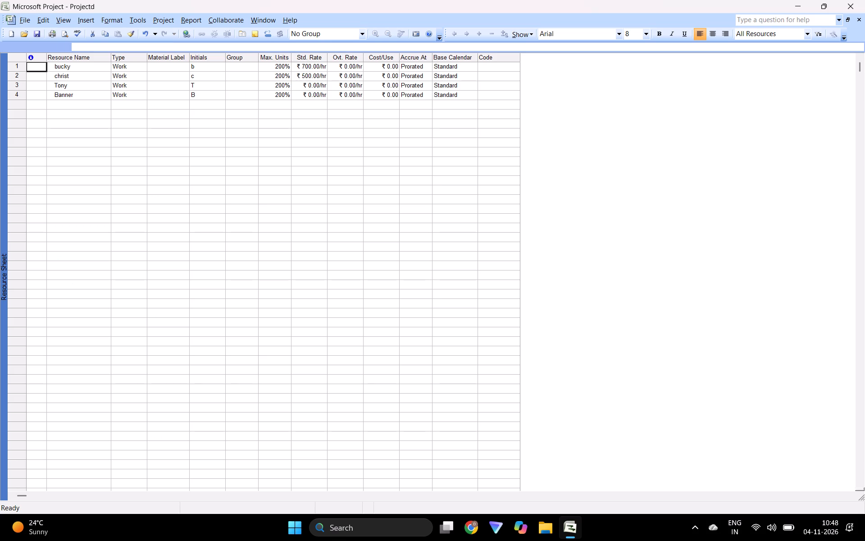
left_click(89, 105)
type("cql")
key("BackSpace")
key("BackSpace")
type("able")
key("space")
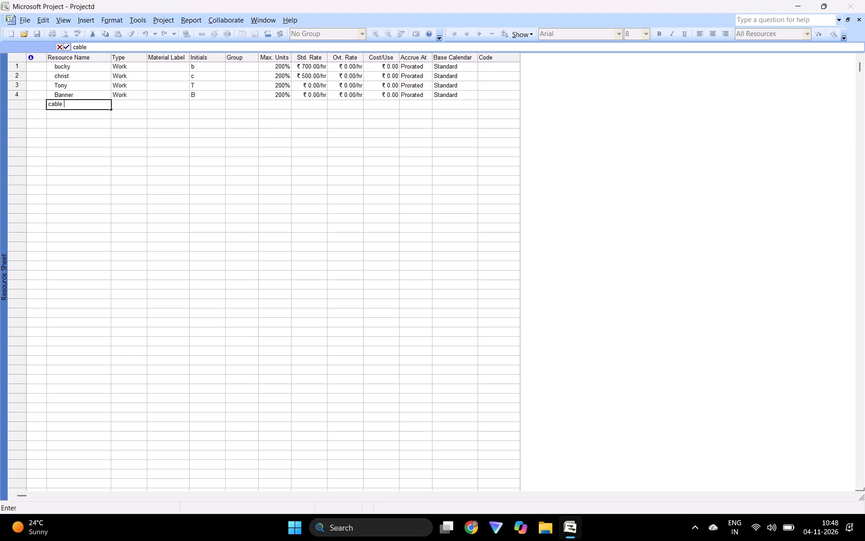
key("Return")
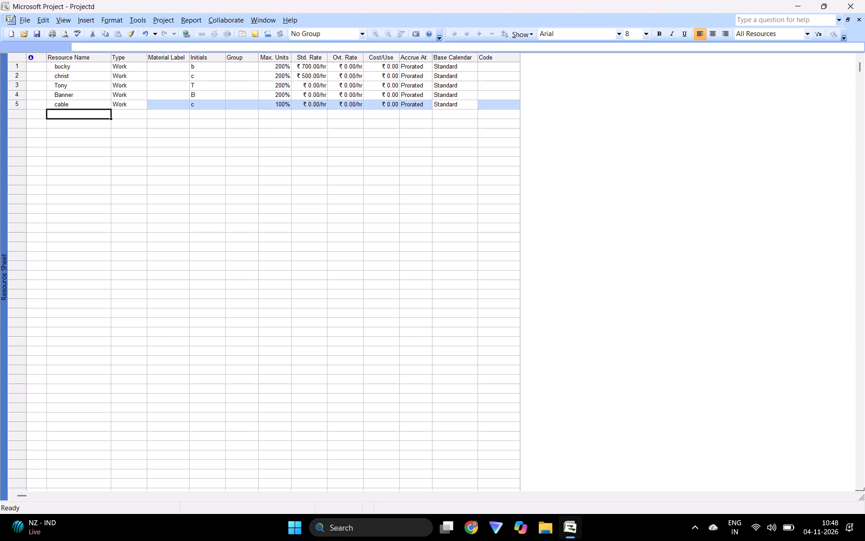
Set the Max. Units of the resources bucky, christ and Tony to 100%.
double_click(281, 63)
left_click(283, 64)
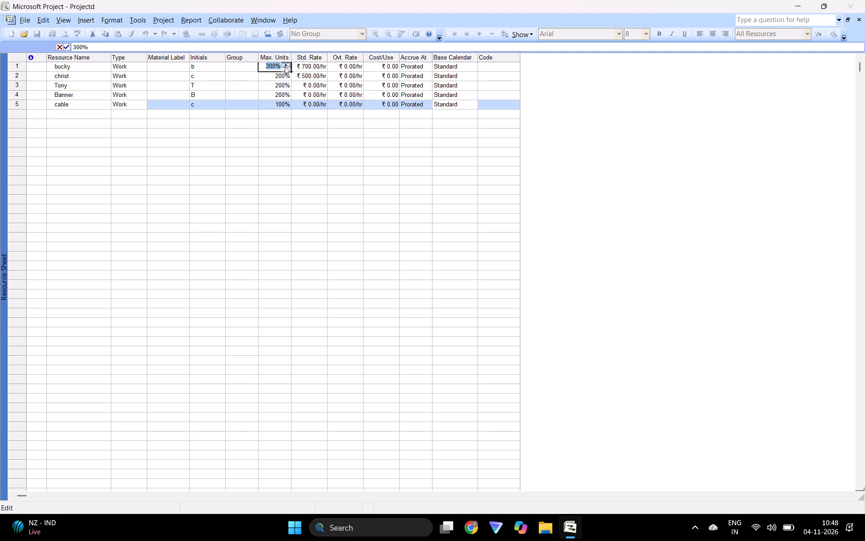
double_click(287, 70)
left_click(287, 70)
left_click(287, 70)
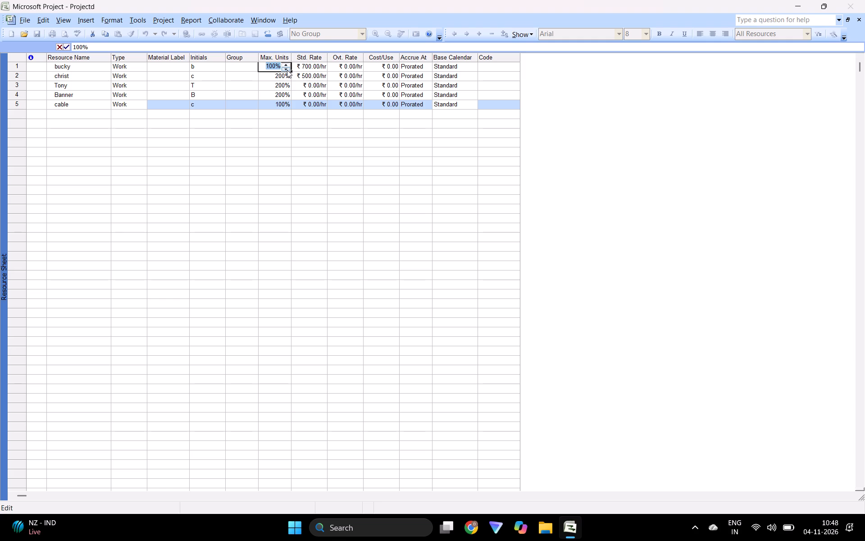
left_click(282, 76)
triple_click(288, 78)
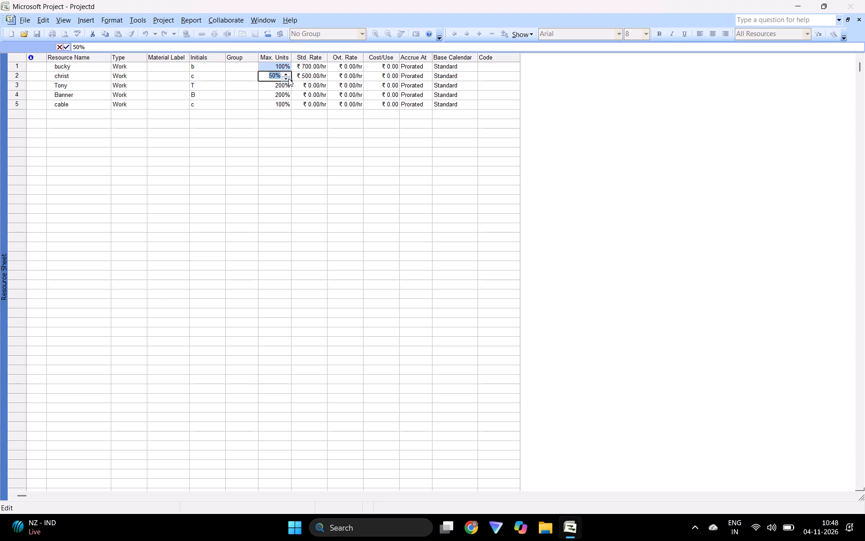
left_click(285, 72)
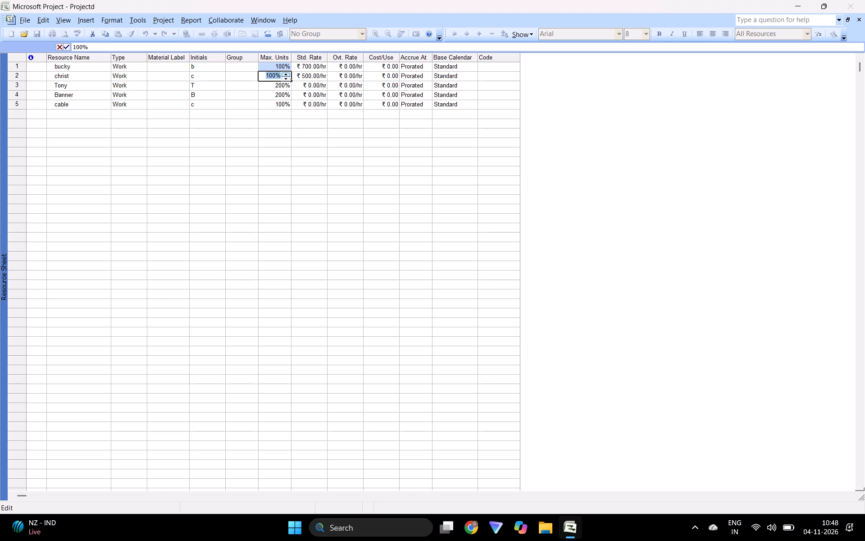
left_click(274, 87)
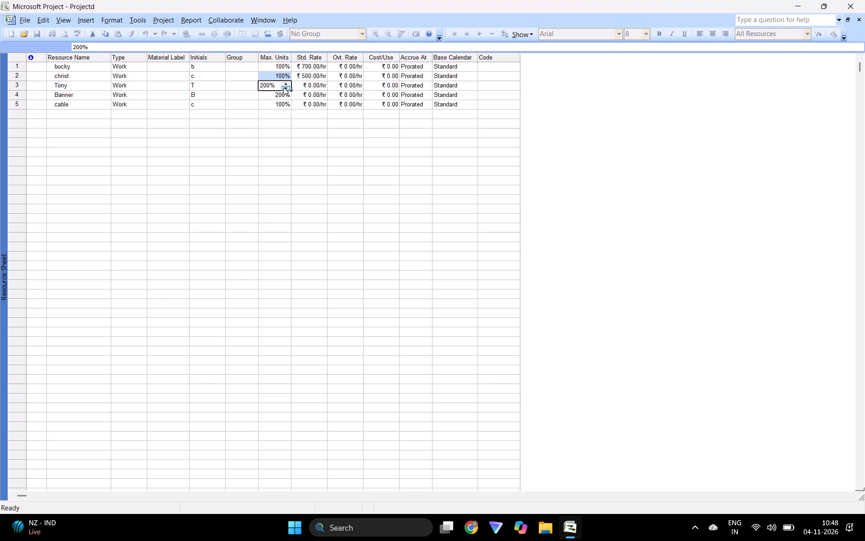
left_click(283, 87)
left_click(283, 87)
left_click(276, 98)
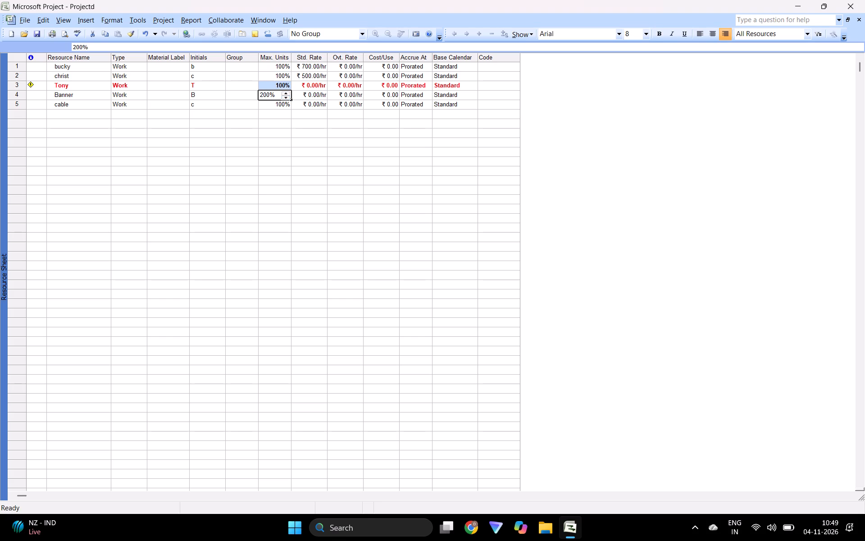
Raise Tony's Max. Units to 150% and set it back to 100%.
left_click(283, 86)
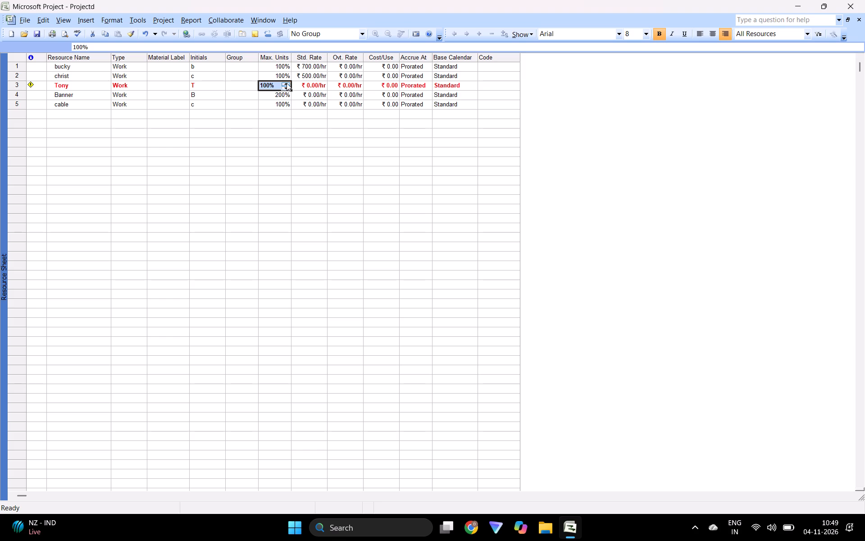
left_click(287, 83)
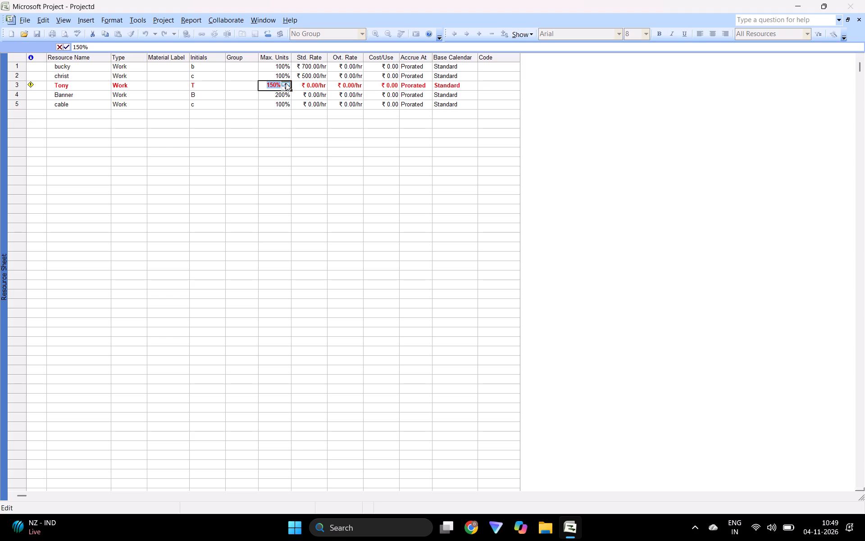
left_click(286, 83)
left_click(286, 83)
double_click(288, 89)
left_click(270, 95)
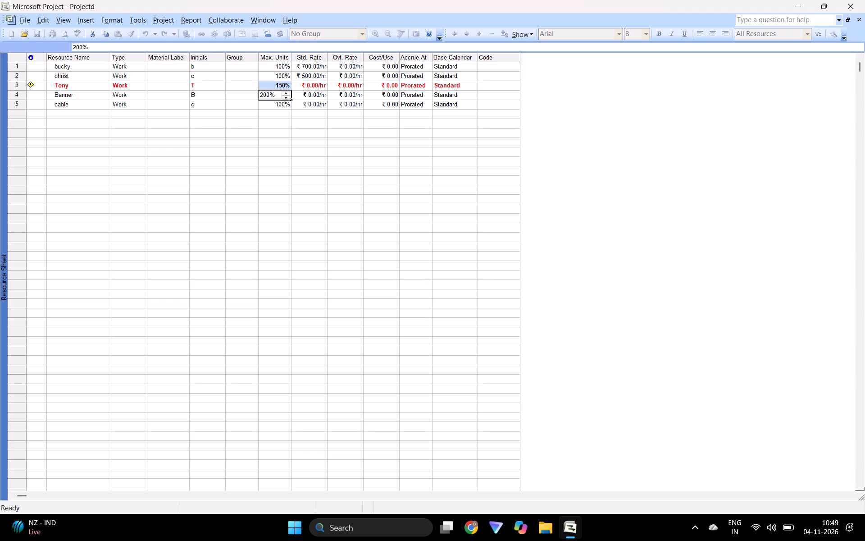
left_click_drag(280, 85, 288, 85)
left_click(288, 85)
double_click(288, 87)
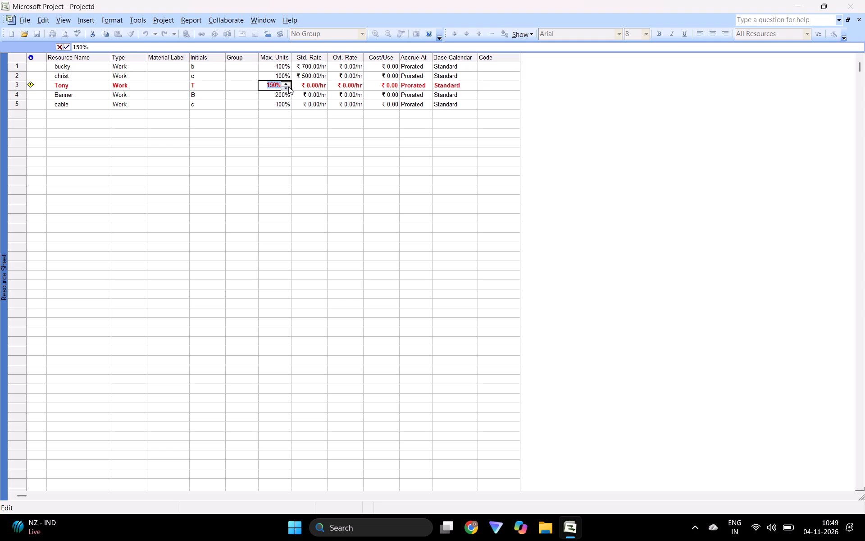
Set the Max. Units of the resource Banner to 100%.
left_click(275, 96)
left_click(285, 91)
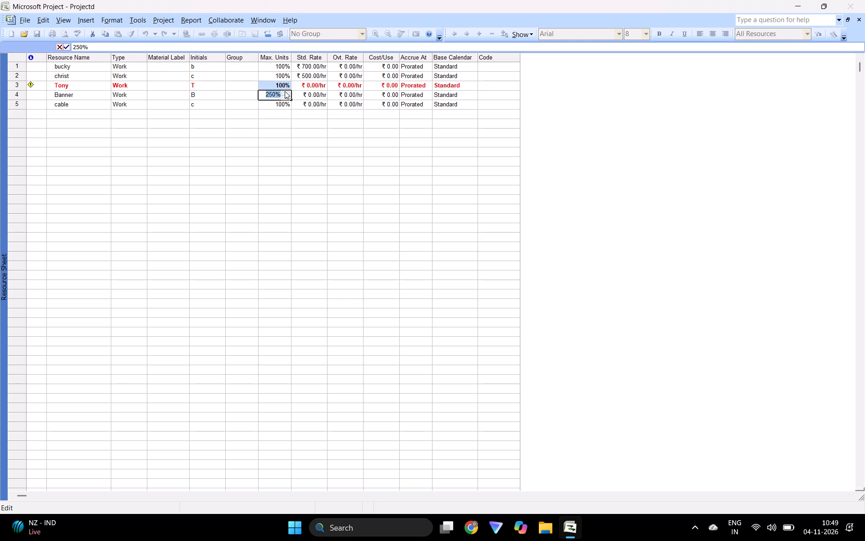
left_click(287, 103)
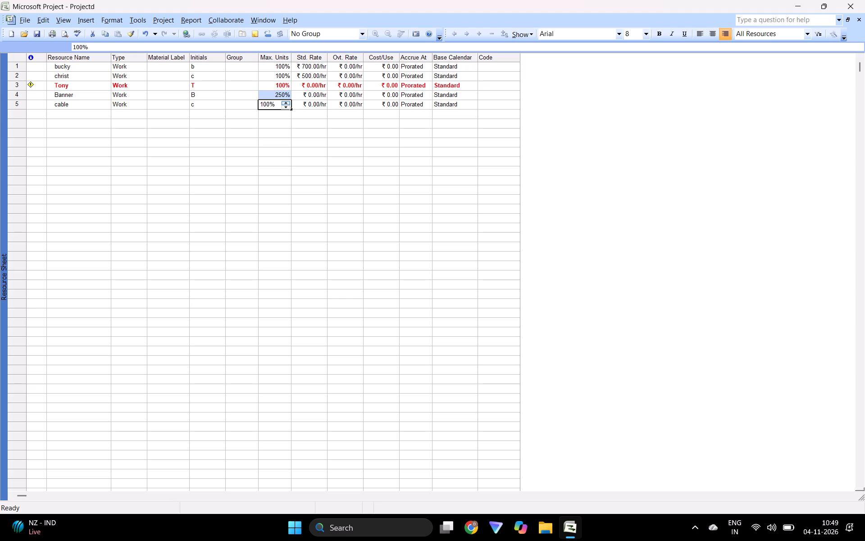
left_click(285, 95)
left_click(286, 97)
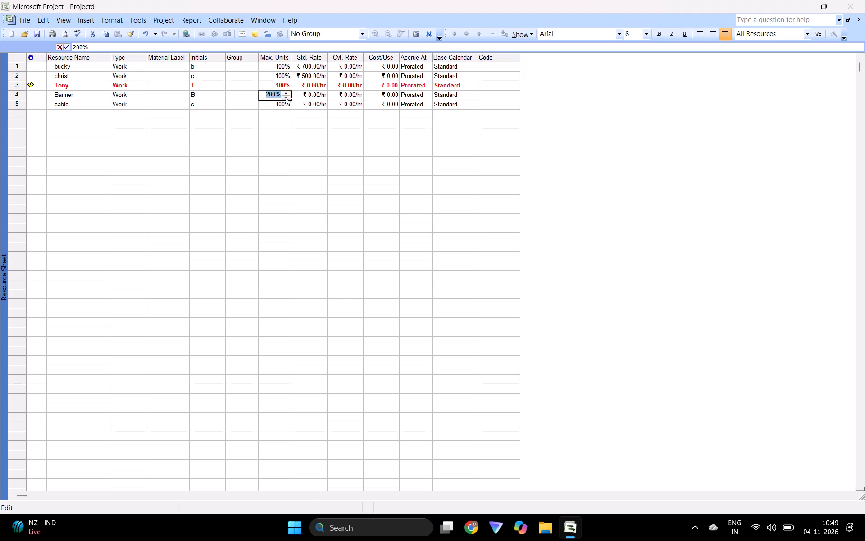
left_click(286, 97)
left_click(286, 97)
left_click(249, 117)
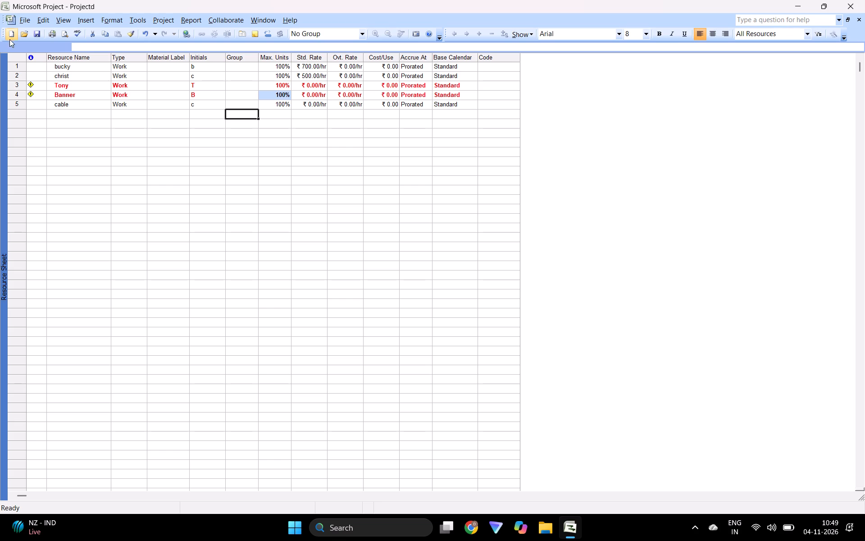
Check the task schedule and resource assignments in the Gantt Chart view.
left_click(64, 14)
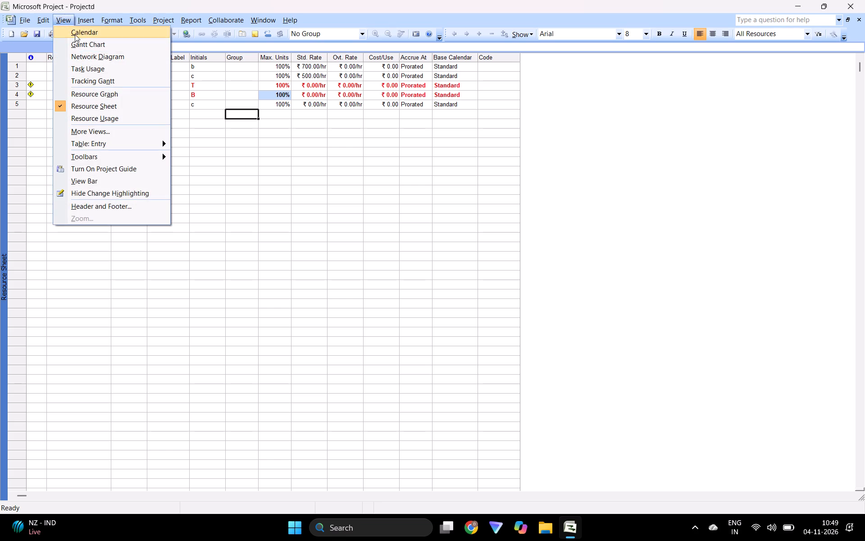
left_click(87, 48)
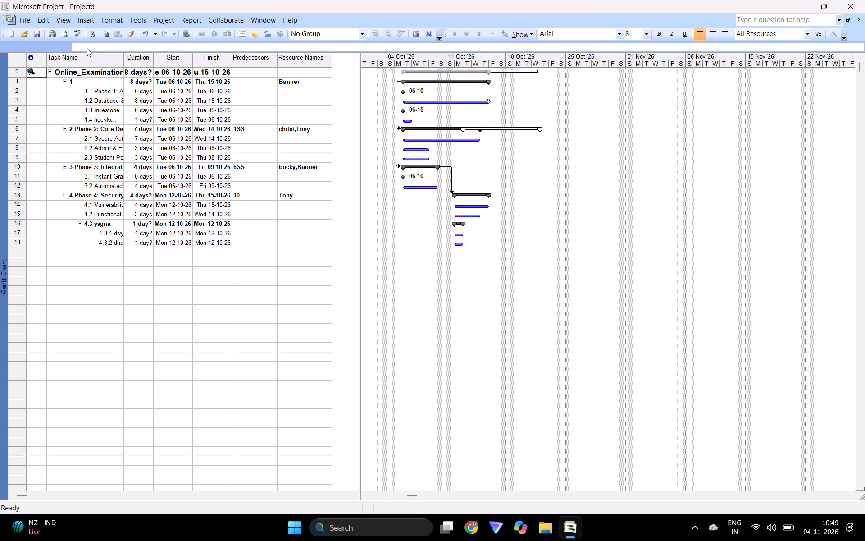
Return to the Resource Sheet view and add a resource named server below cable, with its type set to Cost.
left_click(68, 22)
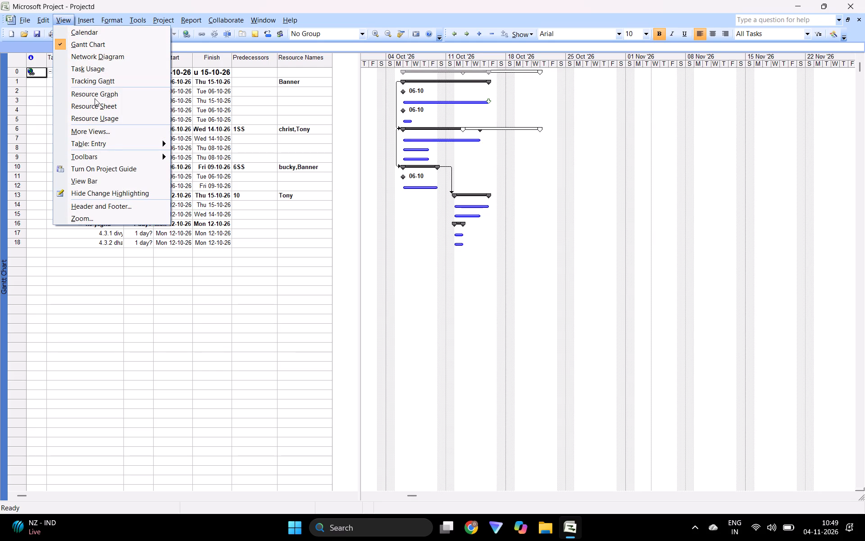
left_click(105, 110)
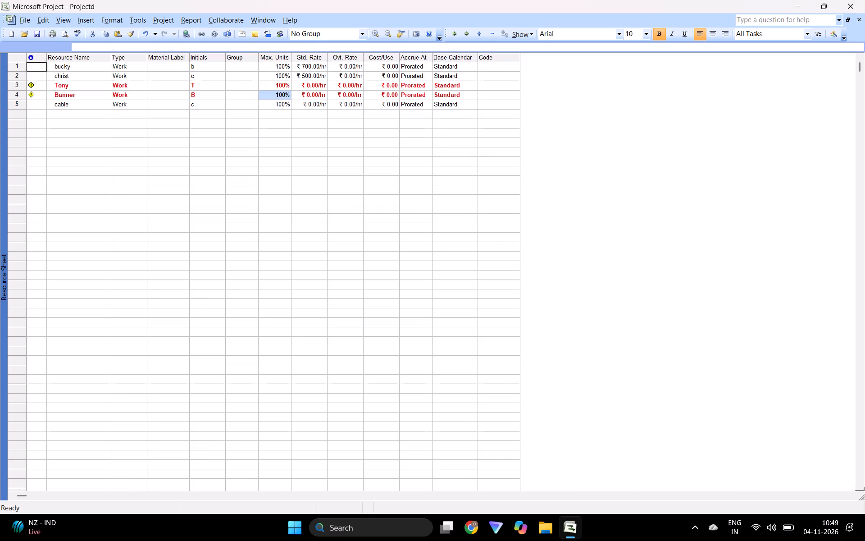
left_click(64, 109)
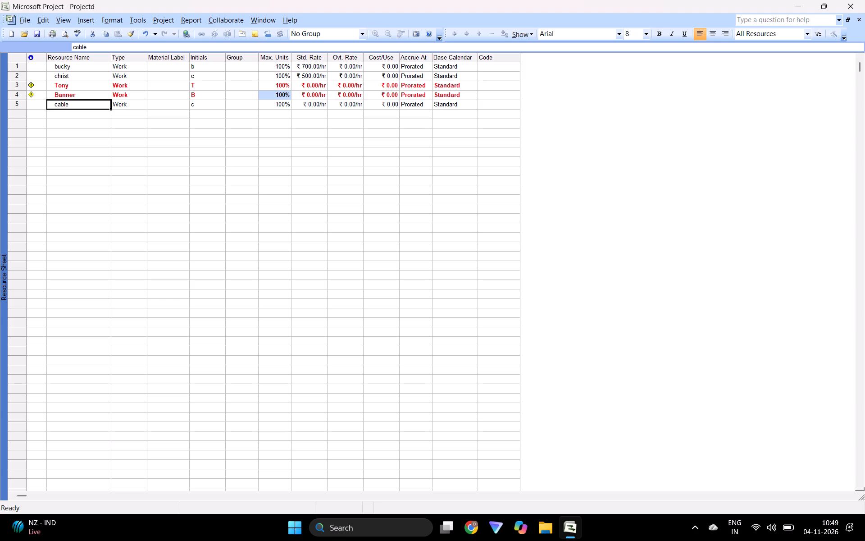
left_click(64, 111)
left_click(64, 111)
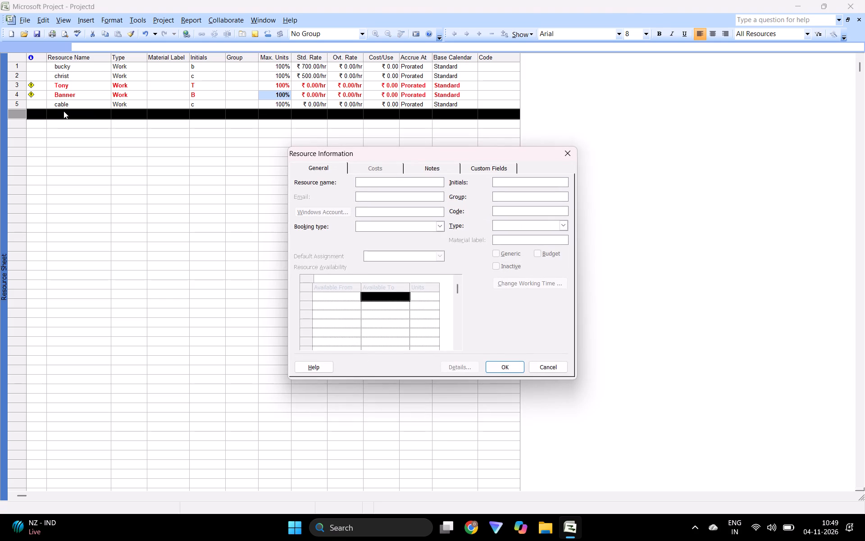
left_click(574, 160)
type("server")
key("Return")
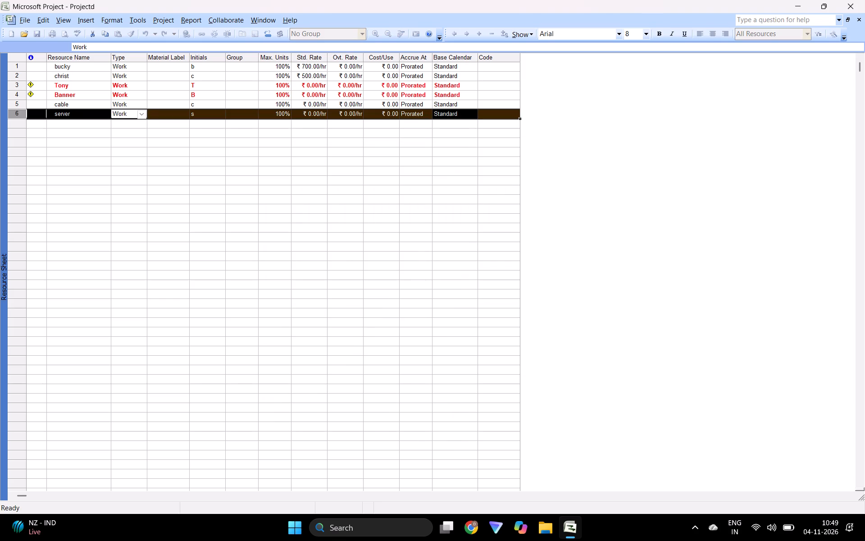
left_click(143, 113)
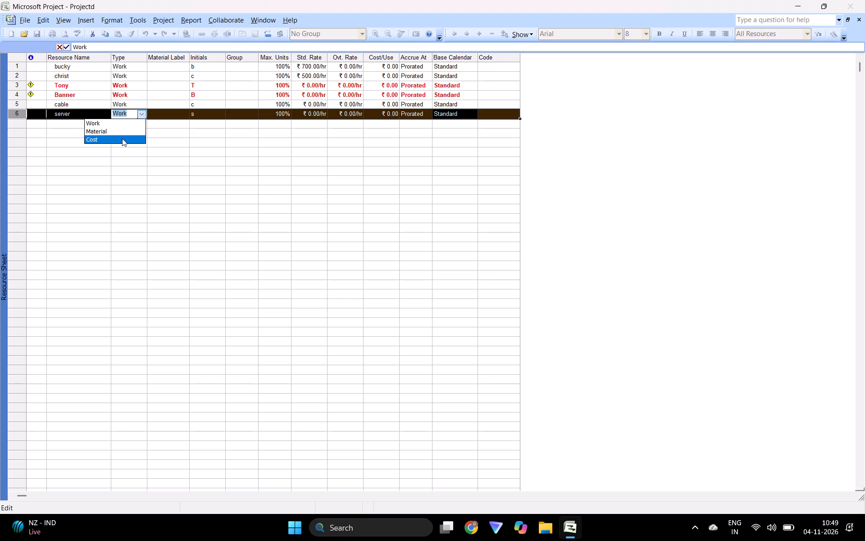
left_click(122, 138)
Change the type of the cable resource to Material.
left_click(136, 105)
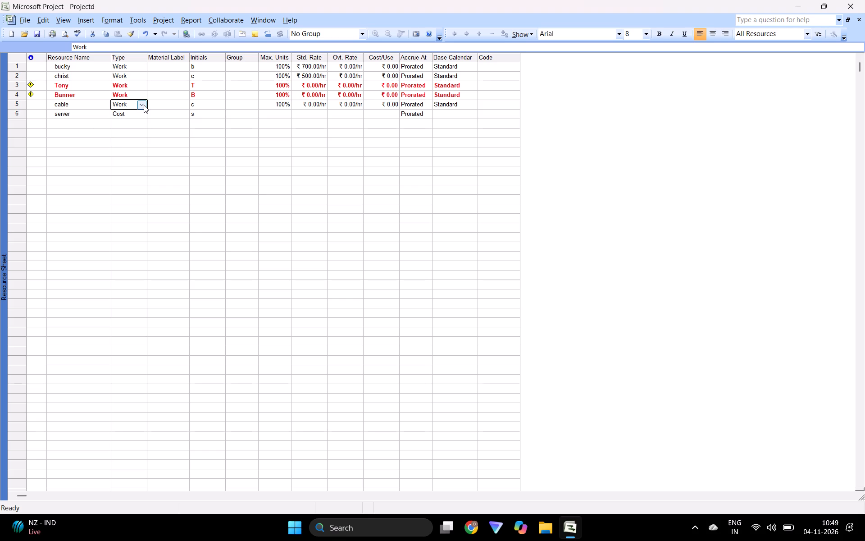
left_click(144, 105)
left_click(135, 122)
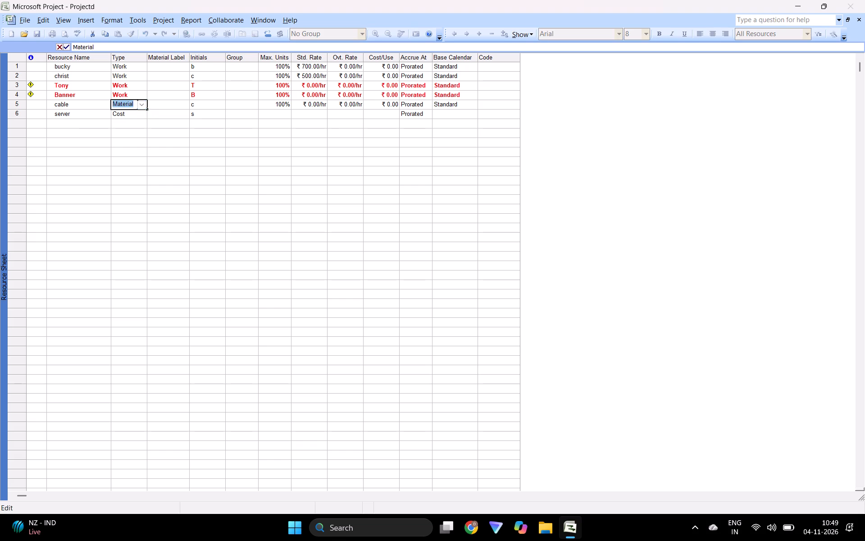
Add a resource named api in the row below server and set its type to Cost.
left_click(64, 123)
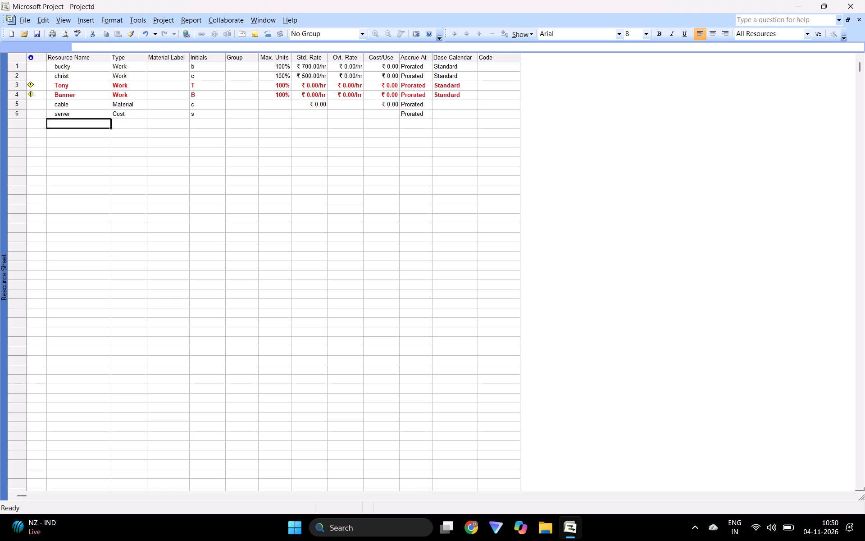
type("api")
key("BackSpace")
type("i")
key("space")
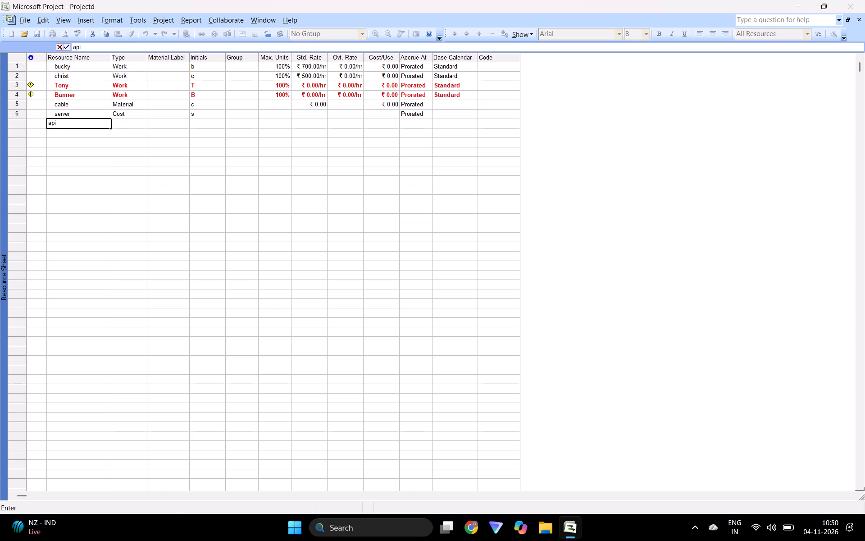
key("BackSpace")
key("space")
type("or cli")
key("BackSpace")
type("oud")
key("BackSpace")
key("BackSpace")
key("BackSpace")
key("BackSpace")
key("BackSpace")
key("BackSpace")
key("BackSpace")
key("BackSpace")
key("BackSpace")
key("Return")
left_click_drag(133, 126, 147, 122)
left_click(142, 123)
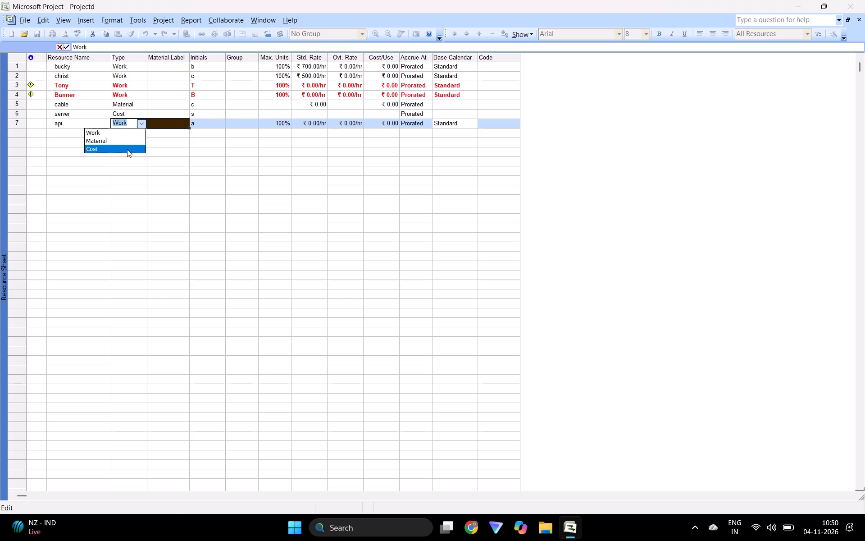
left_click(127, 149)
left_click(64, 133)
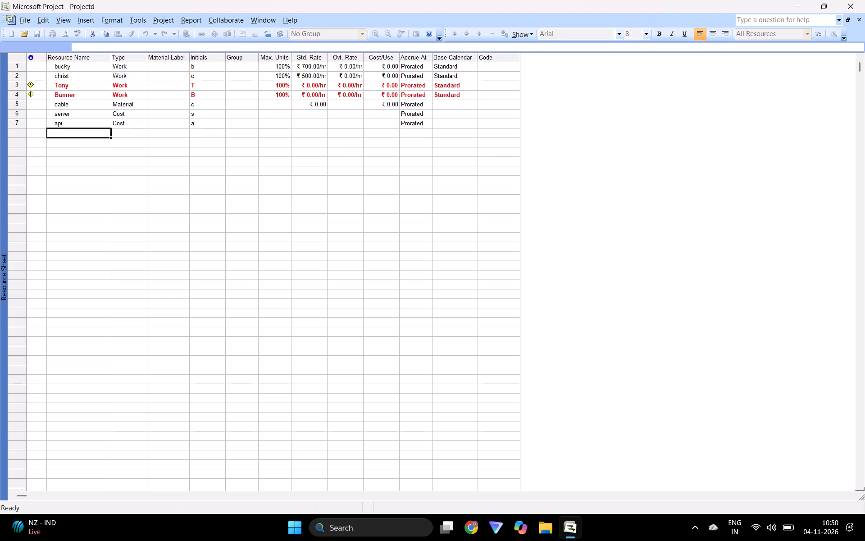
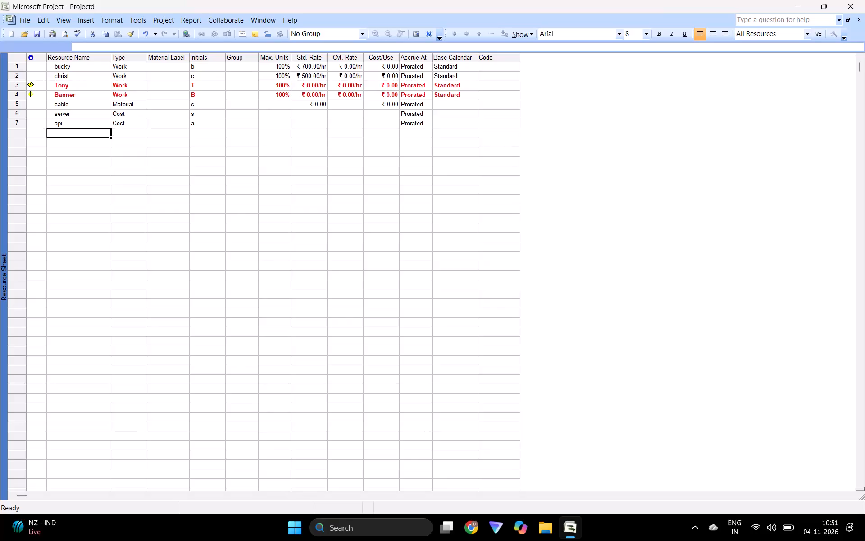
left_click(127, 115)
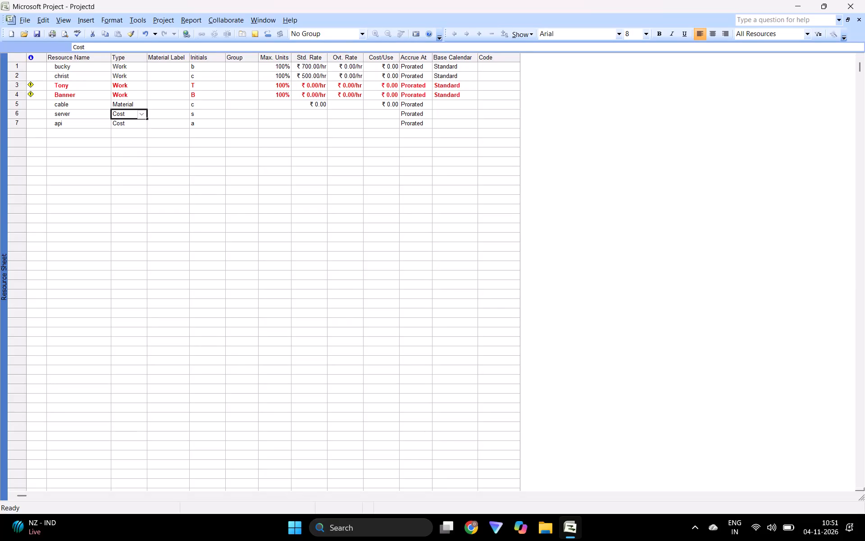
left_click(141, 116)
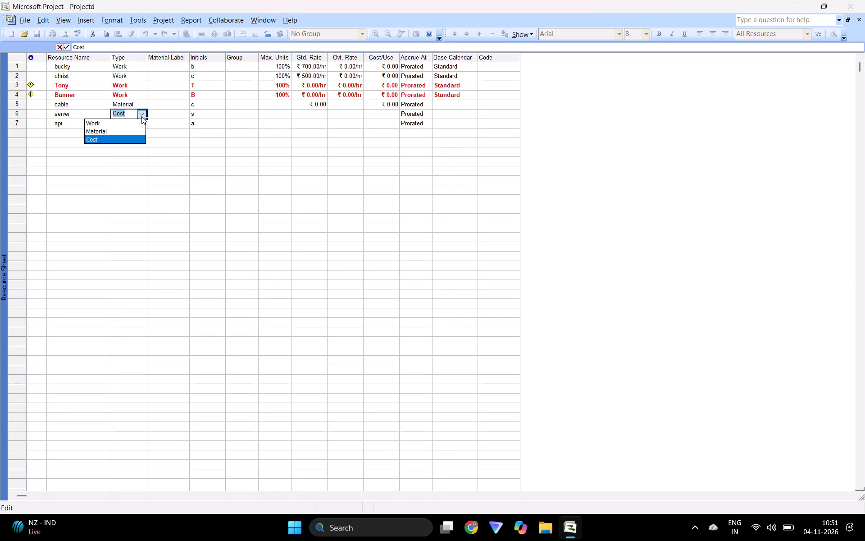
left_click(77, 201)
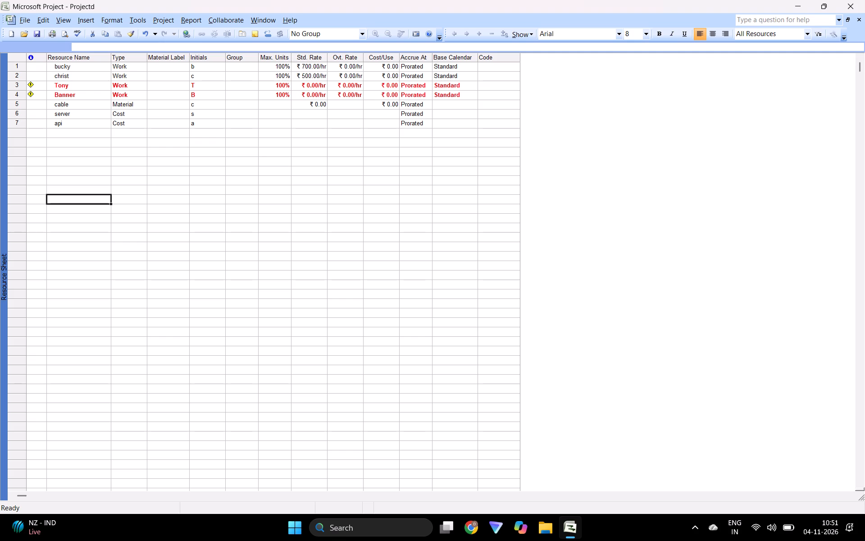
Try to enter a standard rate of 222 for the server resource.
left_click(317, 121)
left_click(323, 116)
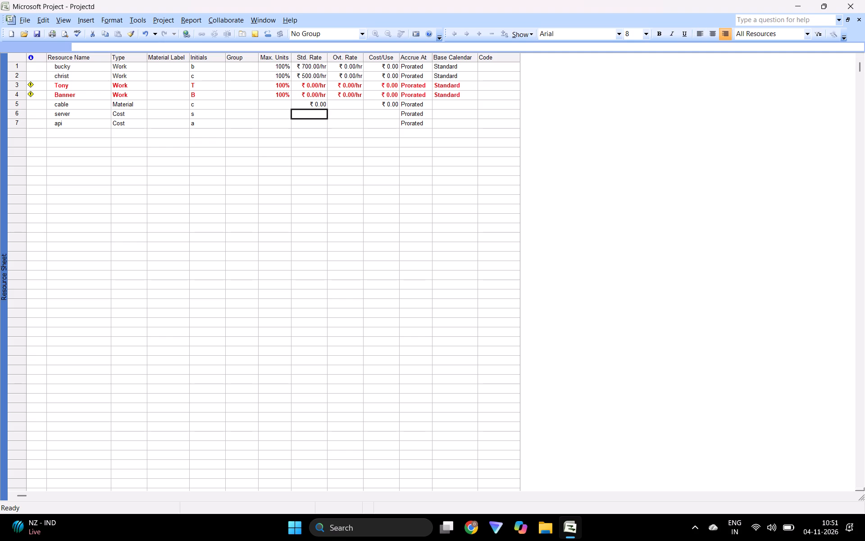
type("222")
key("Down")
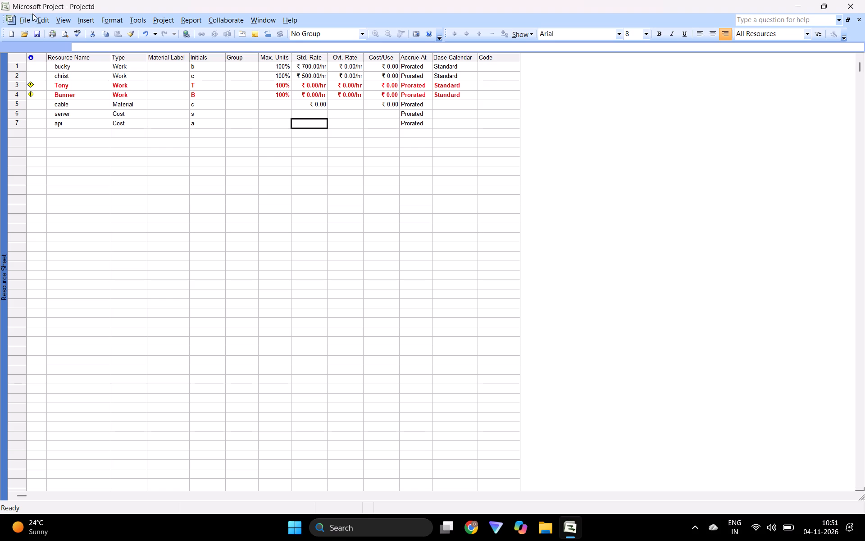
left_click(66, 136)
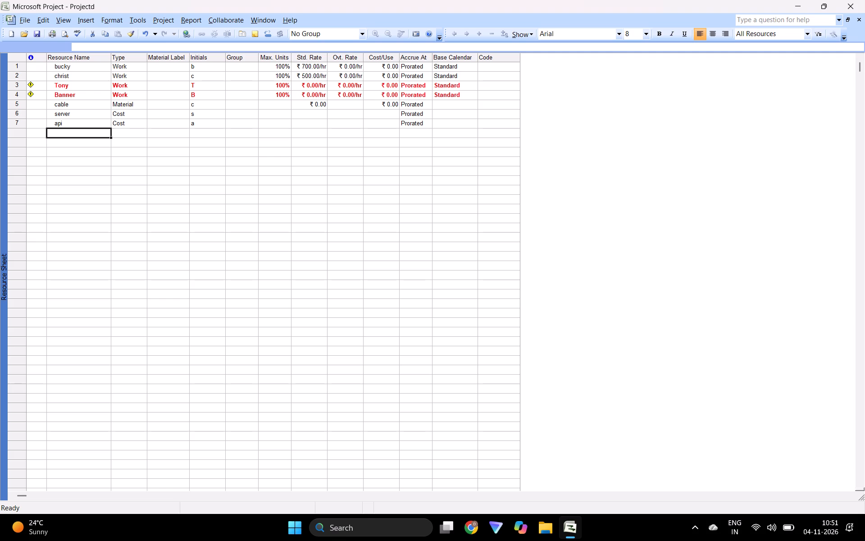
Rename the cable resource as "cablesand systems" in its resource information.
left_click(75, 104)
double_click(75, 104)
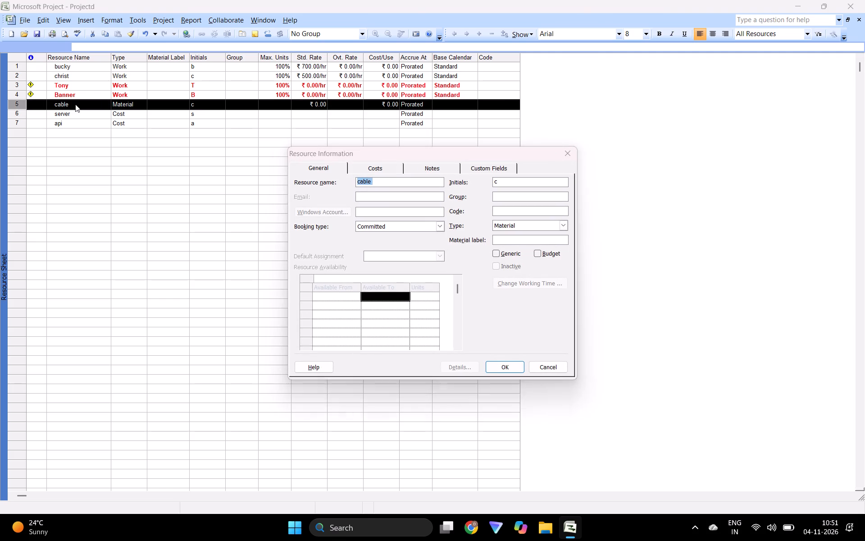
left_click(392, 182)
key("BackSpace")
key("s")
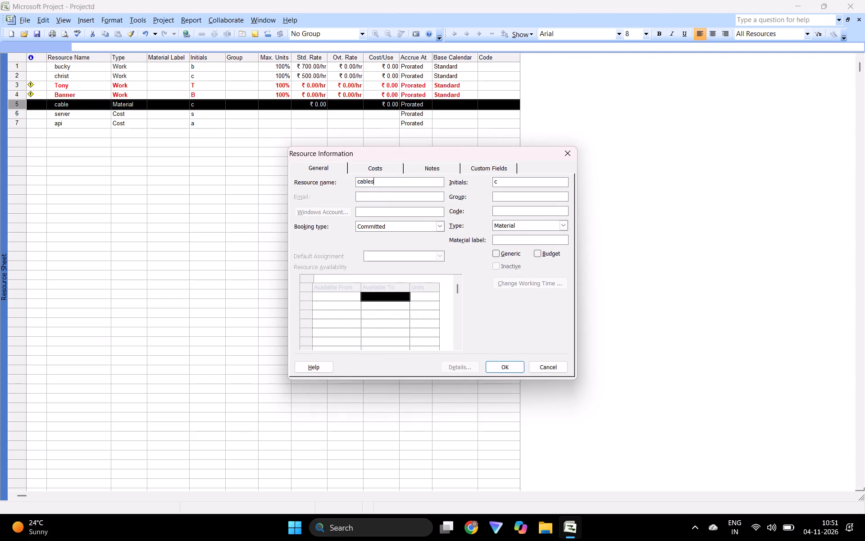
type(",")
key("space")
key("BackSpace")
key("BackSpace")
type("and")
key("space")
type("systems")
key("Return")
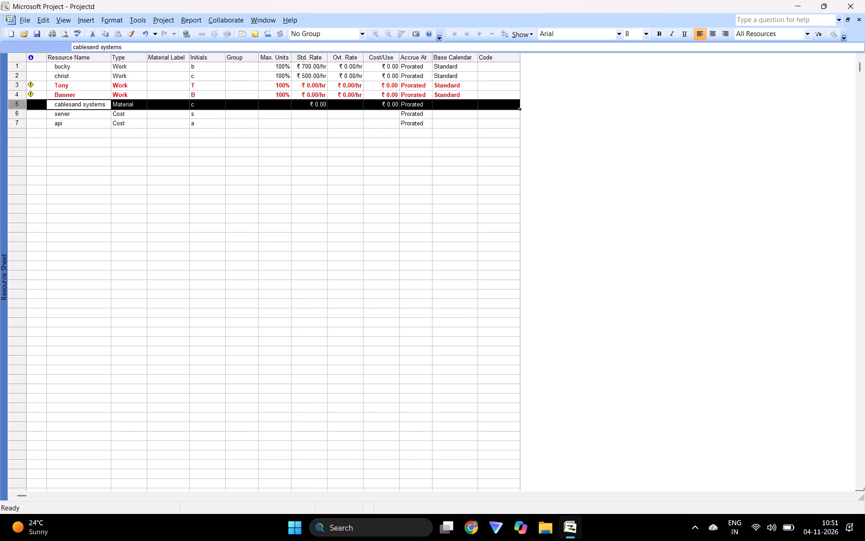
Switch to the Gantt Chart view and widen the table area so the Resource Names column has more room.
left_click(58, 17)
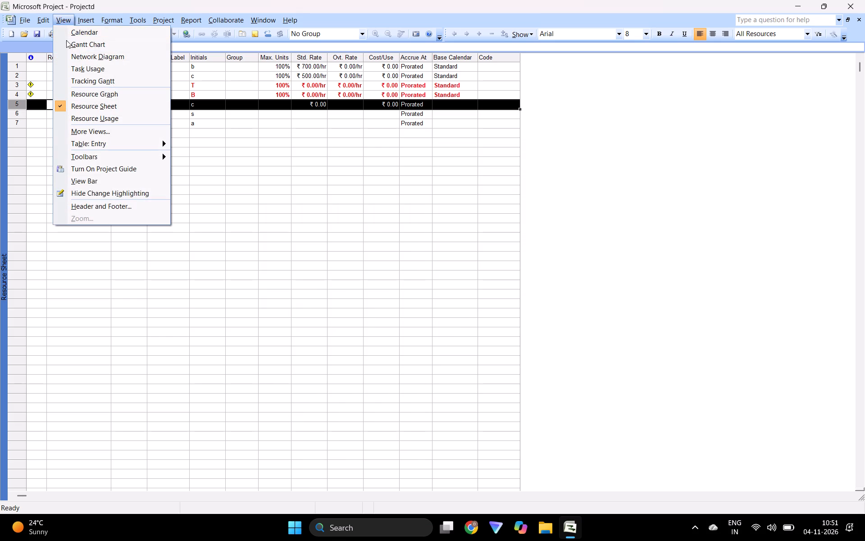
left_click(66, 40)
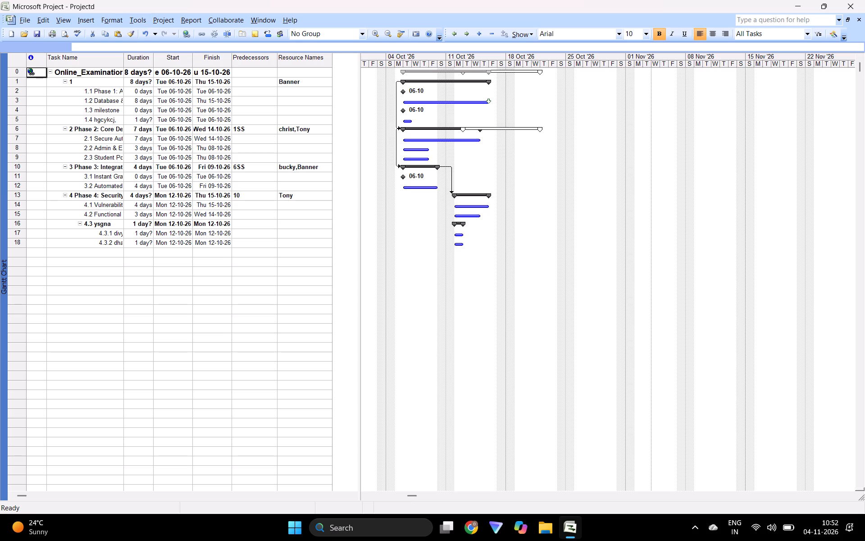
left_click_drag(334, 60, 357, 67)
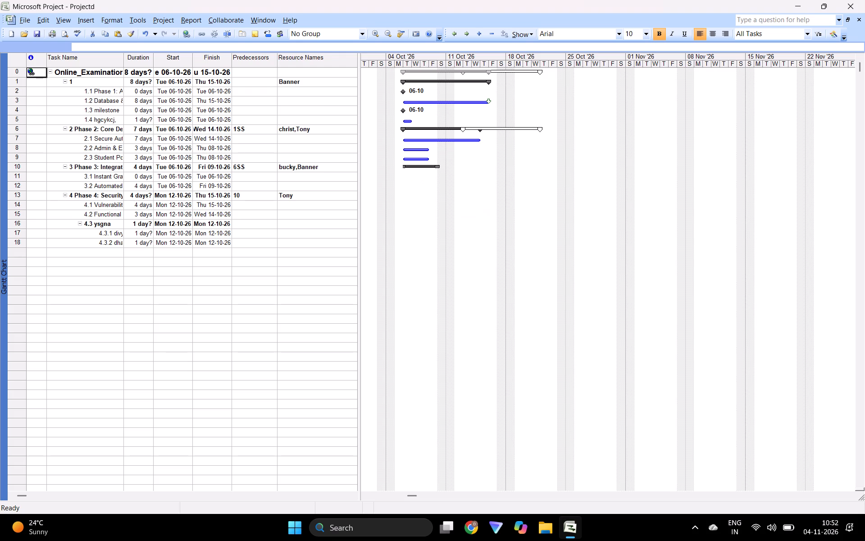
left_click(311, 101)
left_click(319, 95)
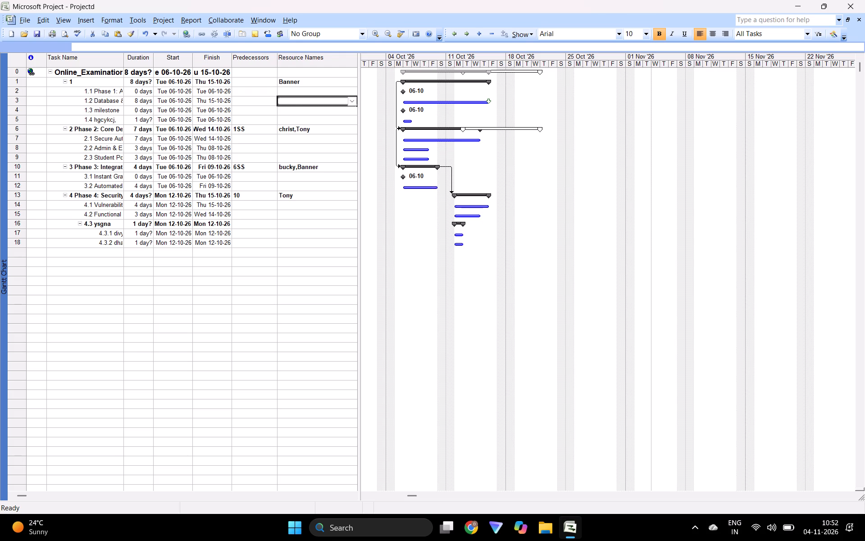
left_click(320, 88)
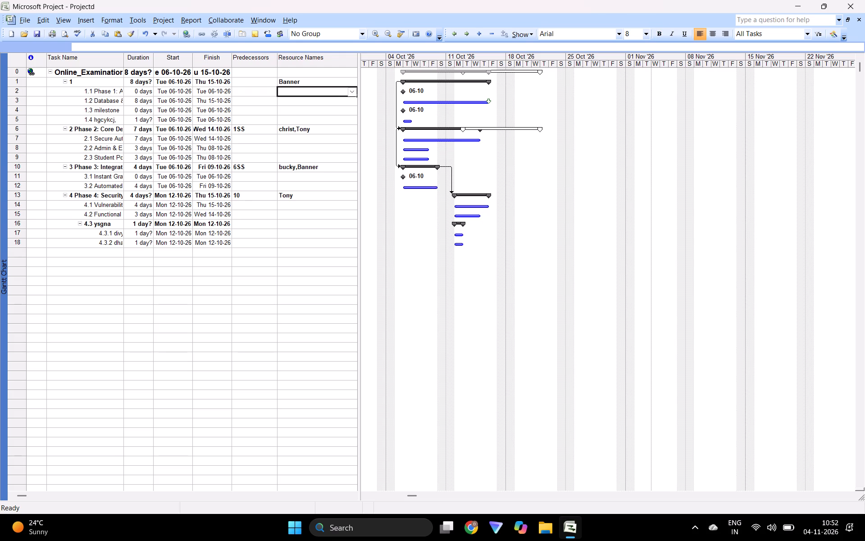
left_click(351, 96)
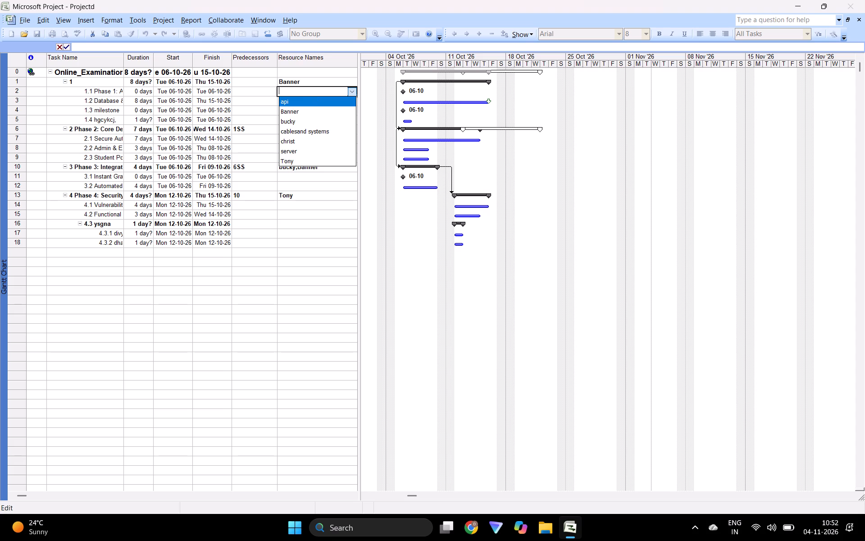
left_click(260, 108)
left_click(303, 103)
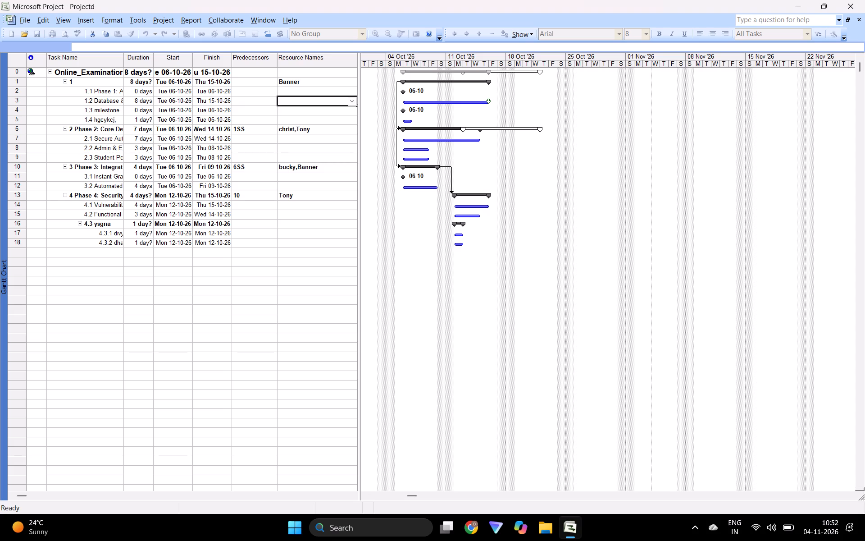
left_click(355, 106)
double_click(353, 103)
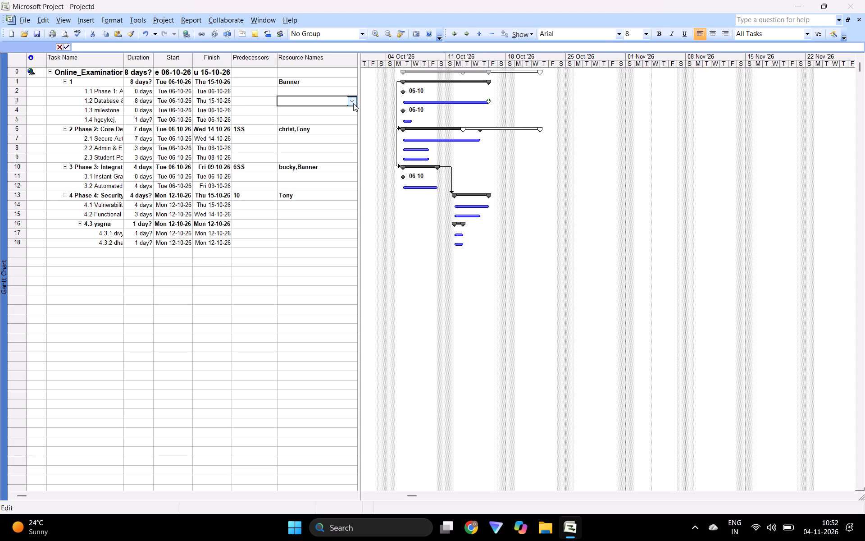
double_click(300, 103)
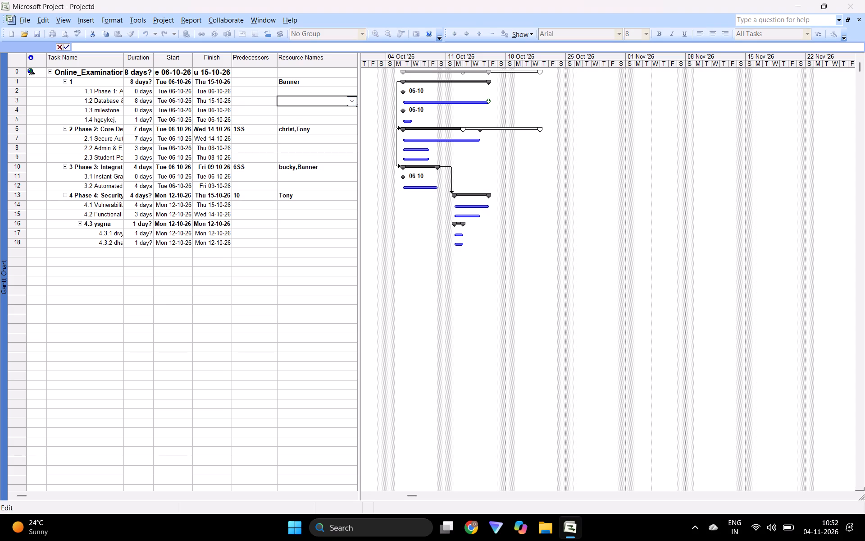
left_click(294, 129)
Assign the server resource to the Database & Architecture Design task with a cost of 50000.
triple_click(299, 102)
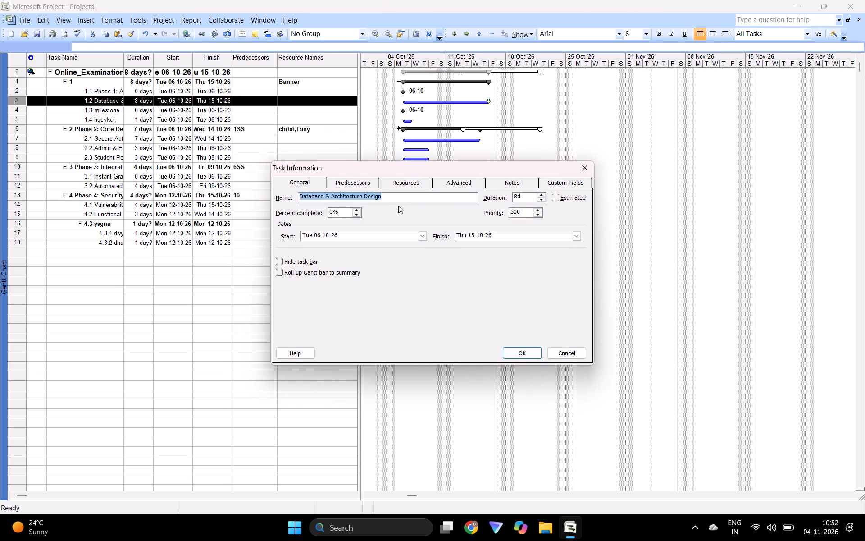
left_click(404, 184)
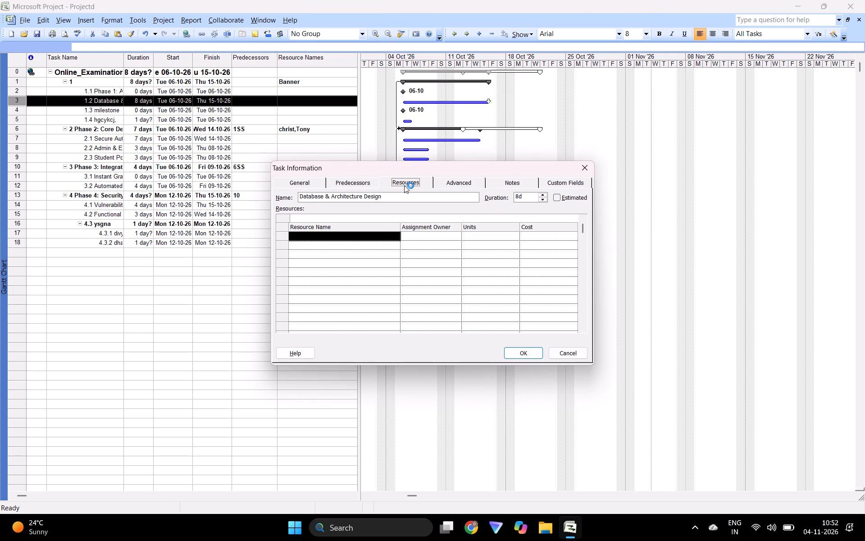
left_click(373, 234)
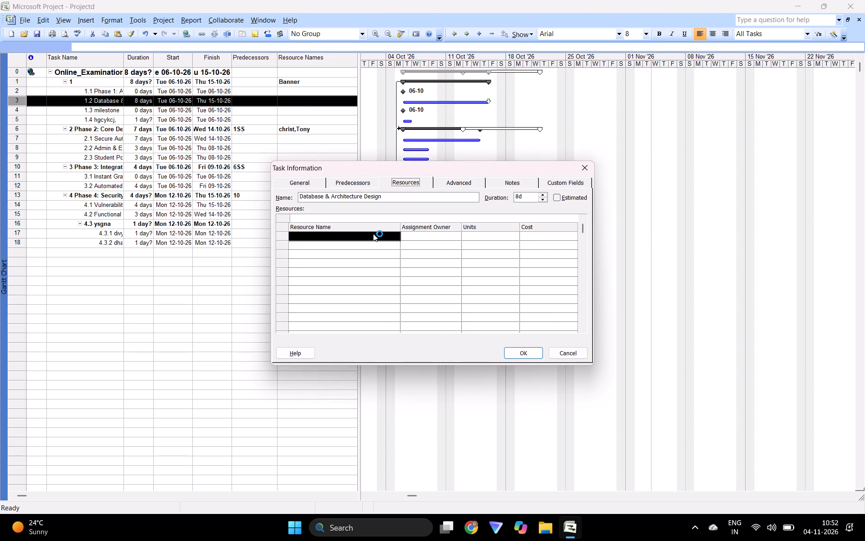
left_click(371, 236)
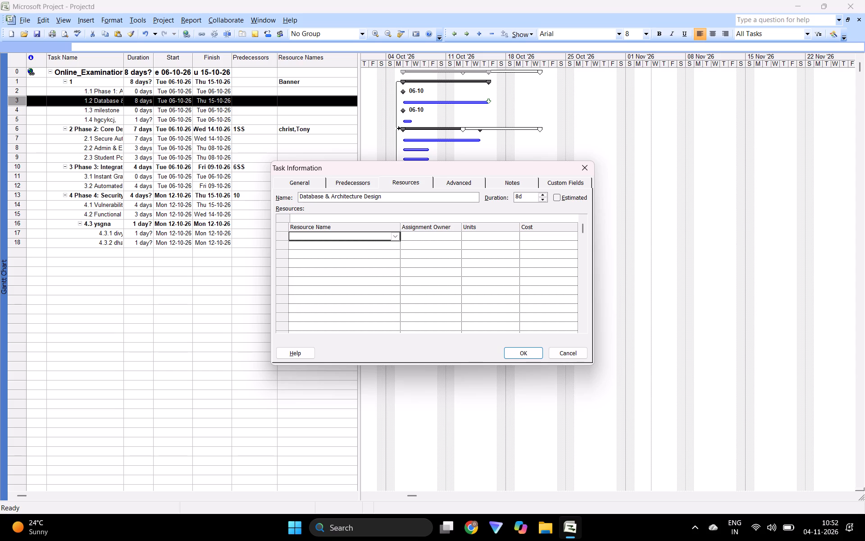
left_click(395, 238)
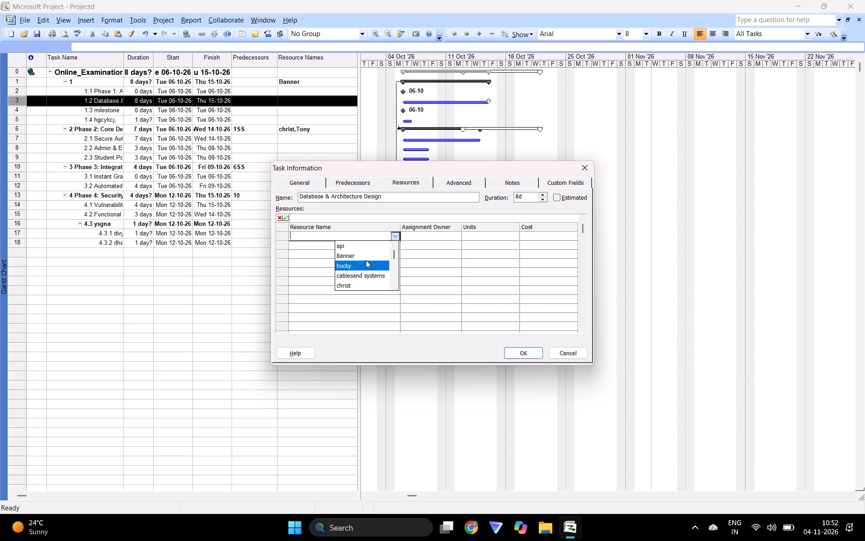
scroll(366, 260, "down", 2)
left_click_drag(392, 257, 392, 258)
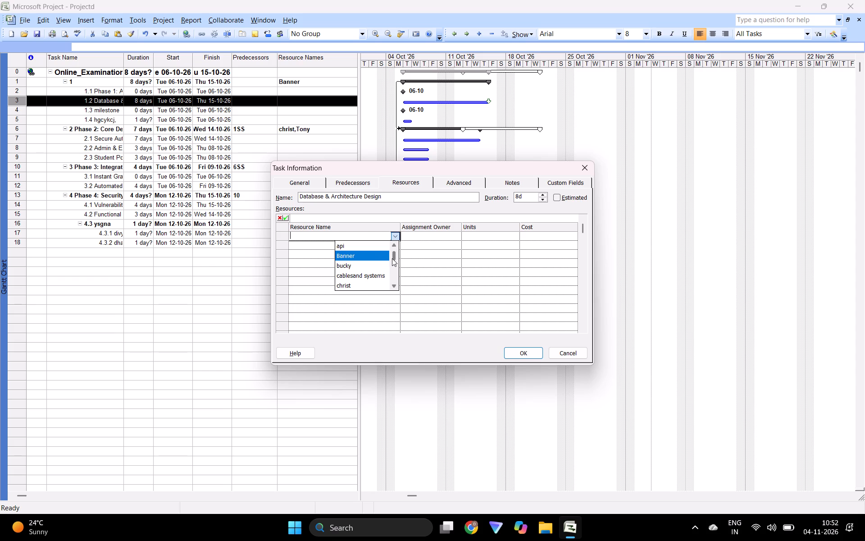
left_click_drag(392, 258, 392, 269)
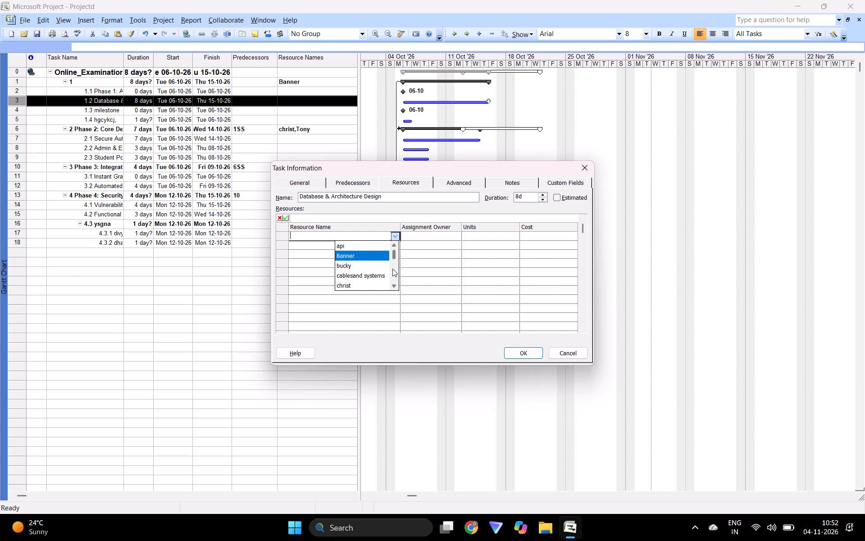
left_click(392, 269)
left_click(363, 277)
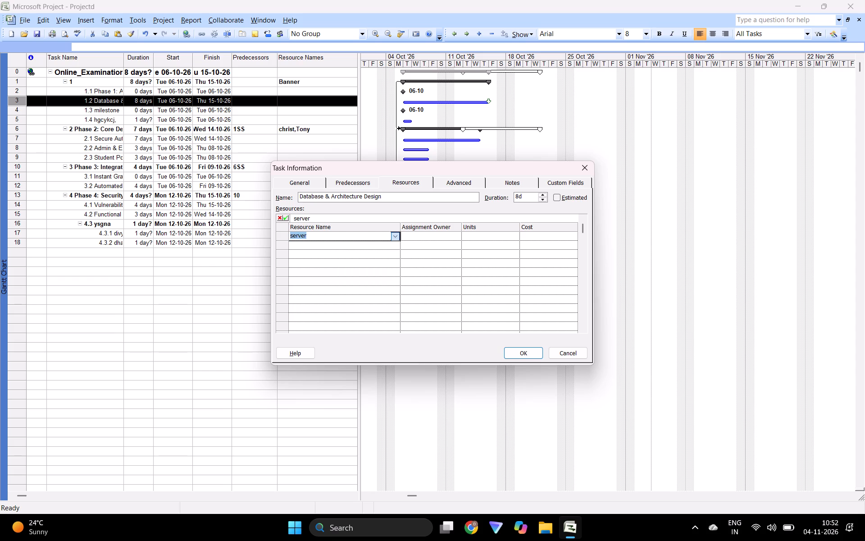
left_click(526, 240)
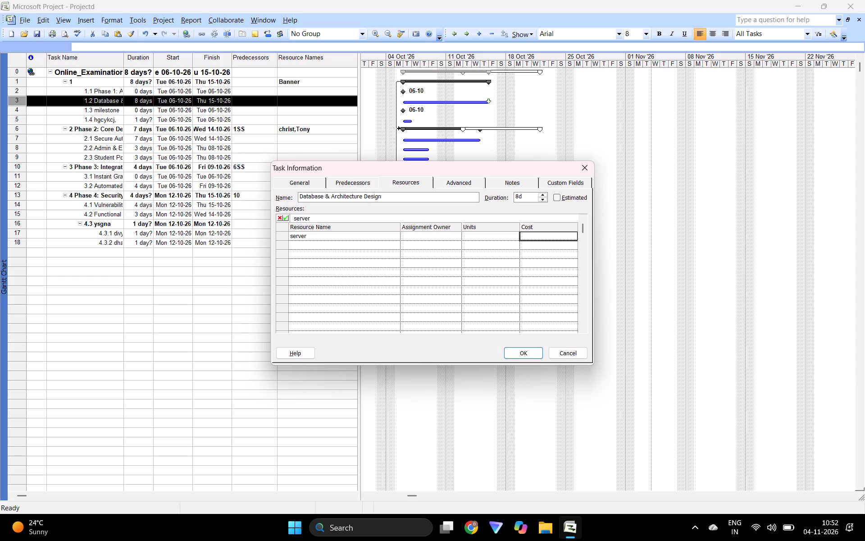
type("50000")
left_click(521, 356)
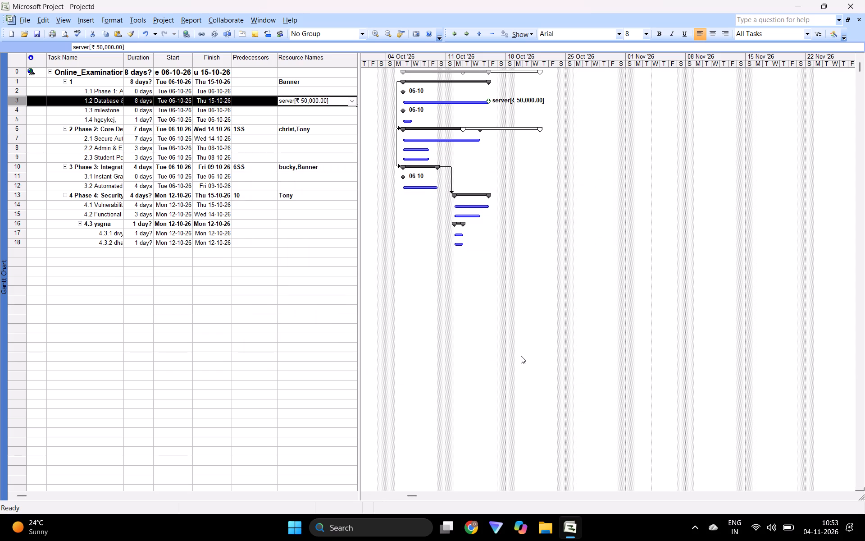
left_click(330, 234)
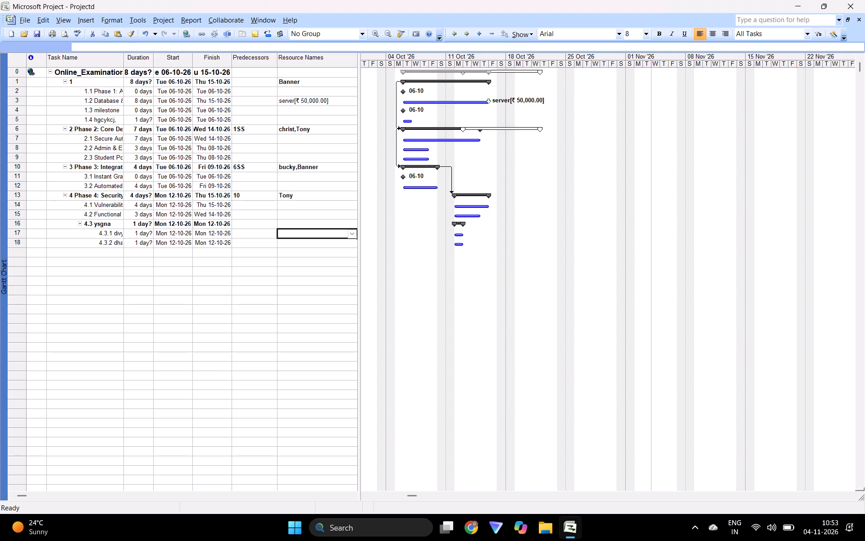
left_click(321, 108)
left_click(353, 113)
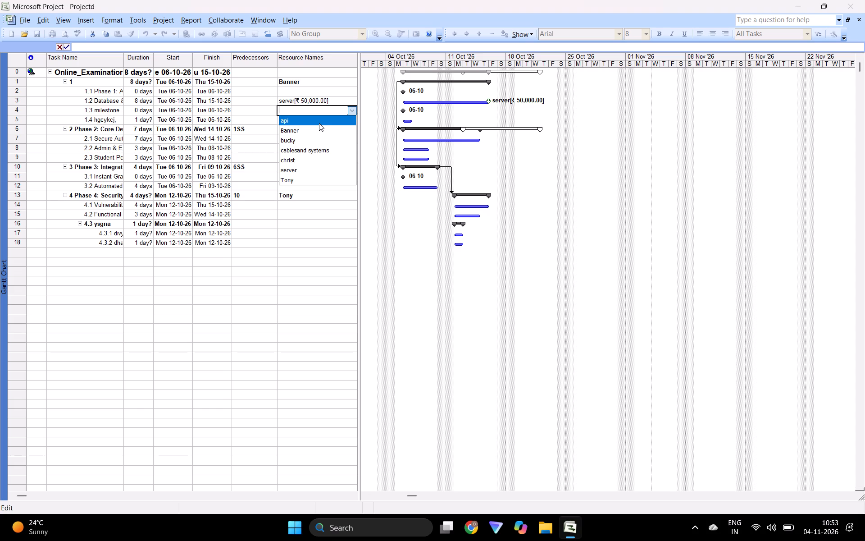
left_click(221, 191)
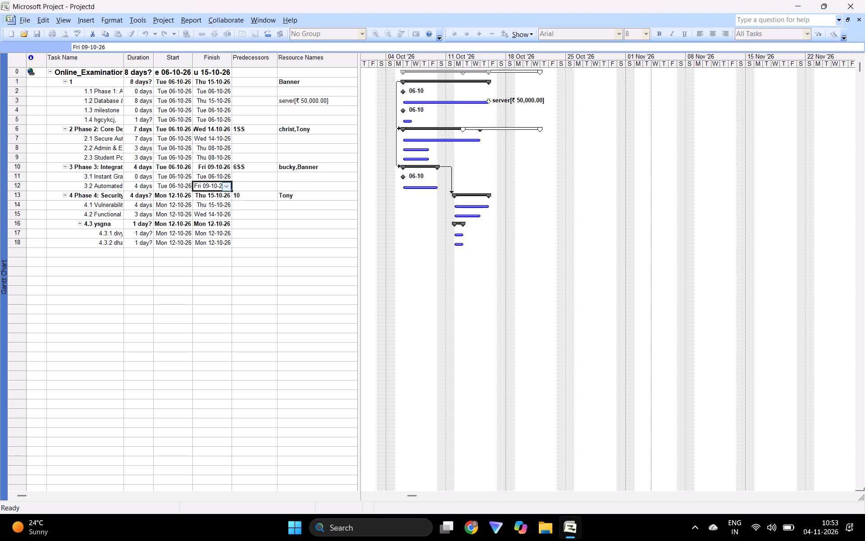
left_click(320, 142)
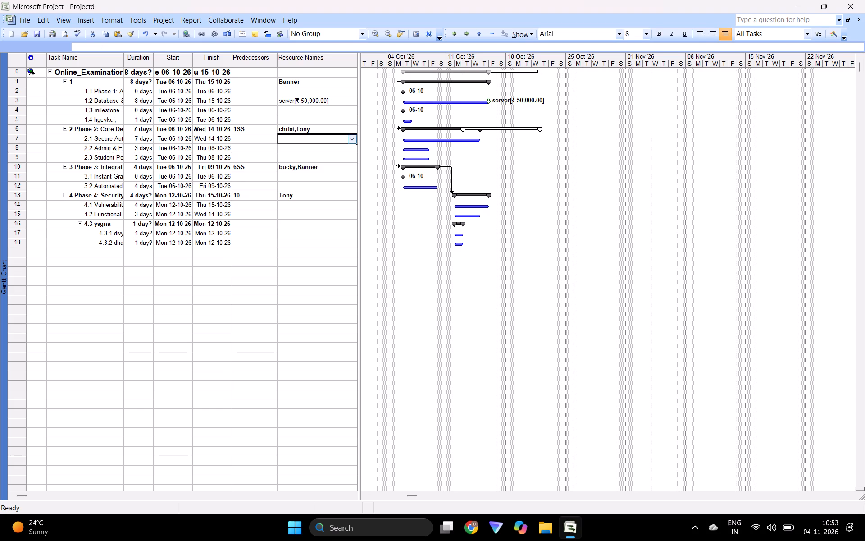
Assign the api resource to the Secure Authentication & Routing task.
left_click(360, 142)
left_click(355, 142)
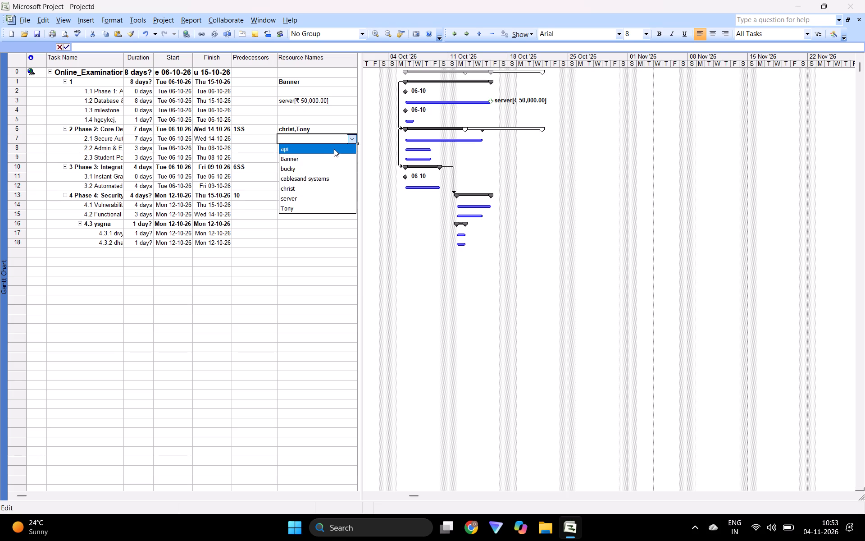
left_click(334, 148)
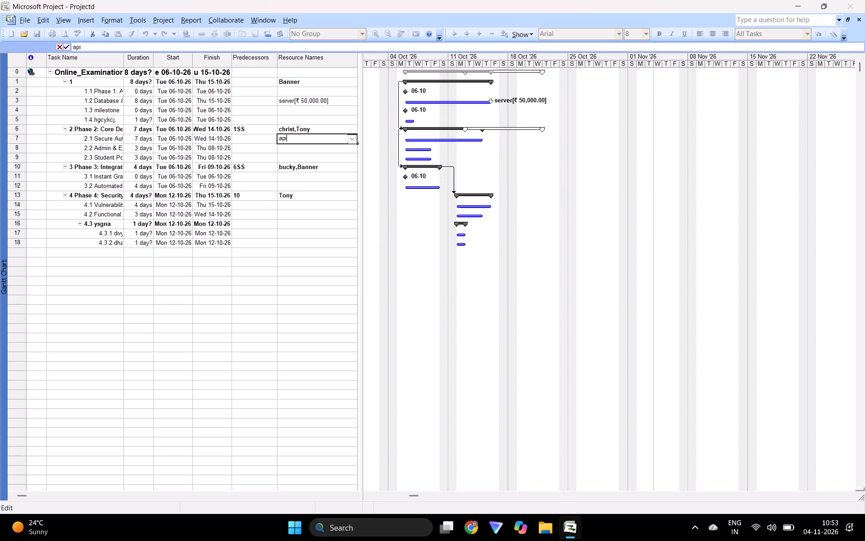
left_click(242, 141)
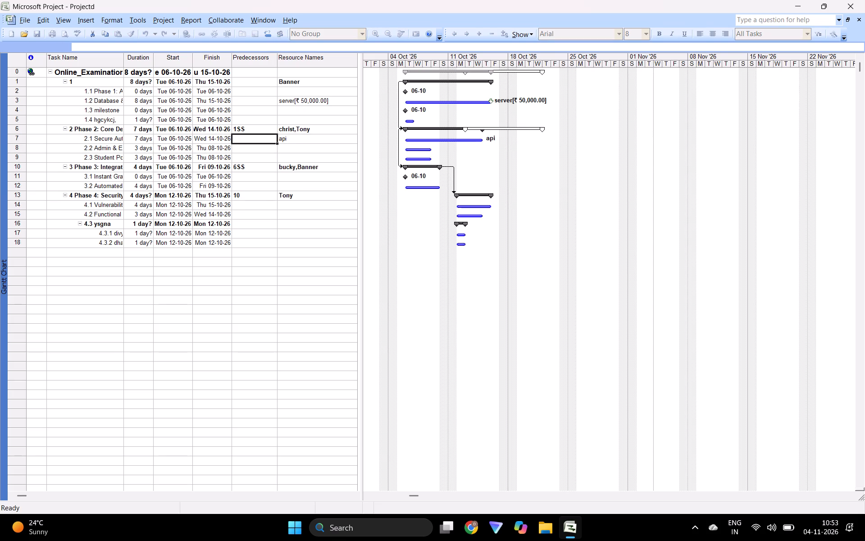
Set task 2 as the predecessor of the Secure Authentication & Routing task.
left_click(243, 139)
key("2")
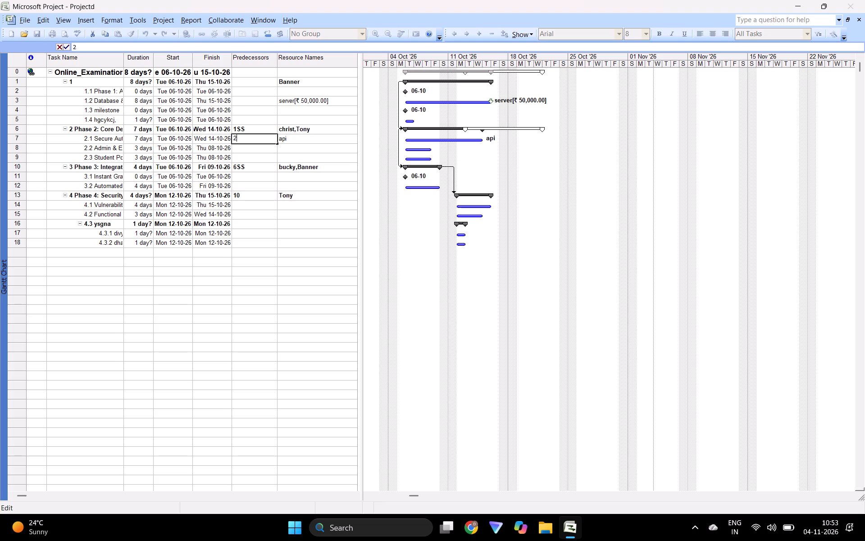
key("Return")
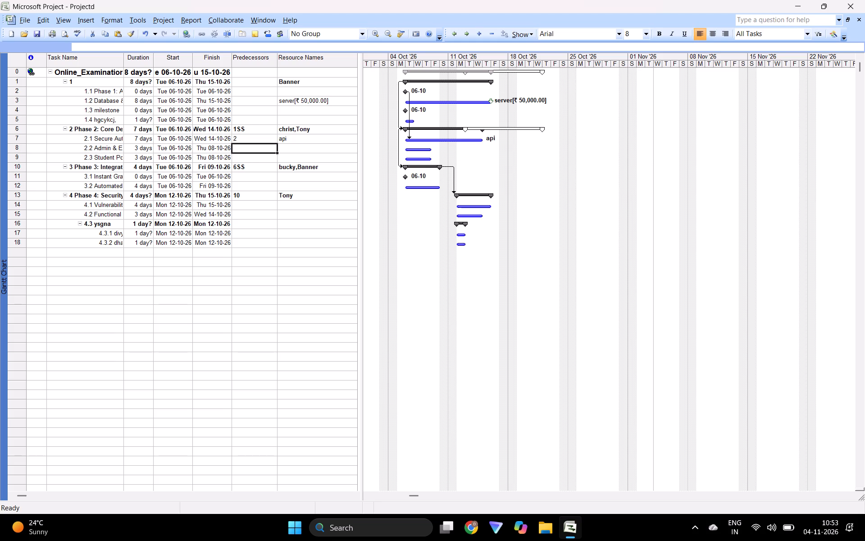
Give the predecessor link of the Secure Authentication & Routing task a lag of 1d in its task information.
triple_click(224, 138)
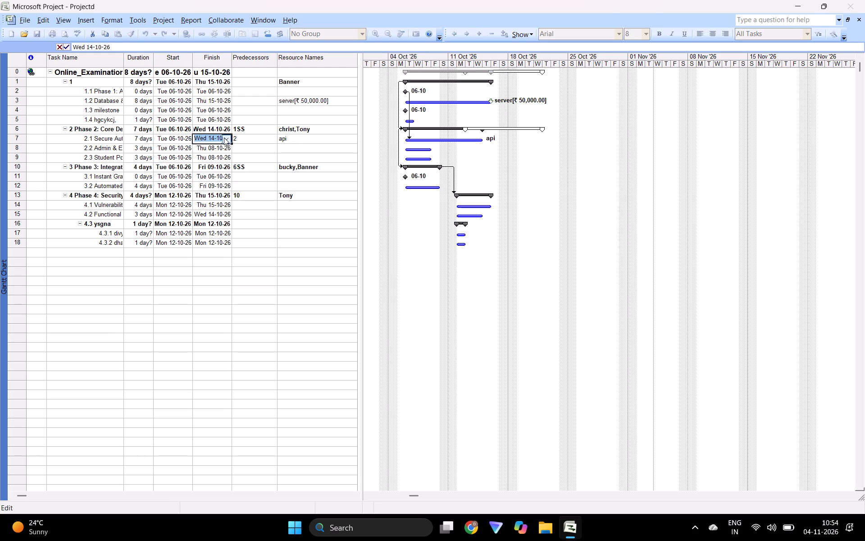
triple_click(244, 138)
double_click(244, 138)
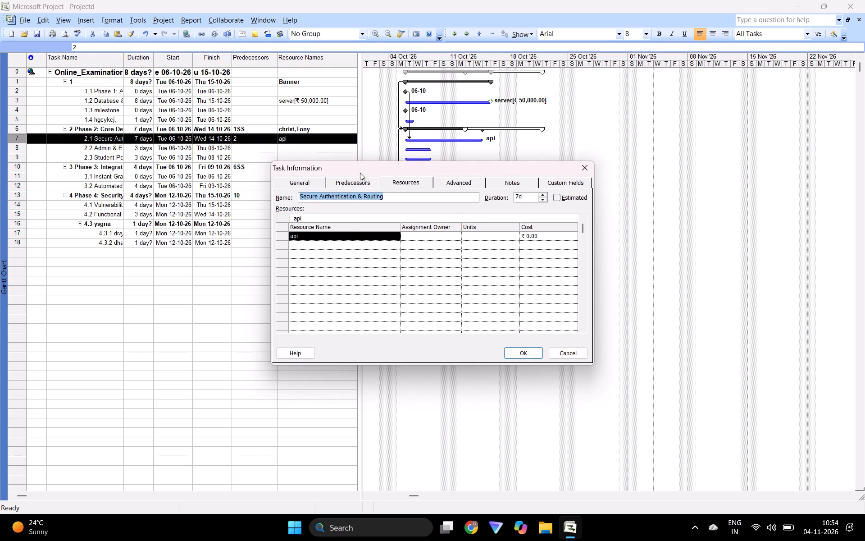
left_click(351, 180)
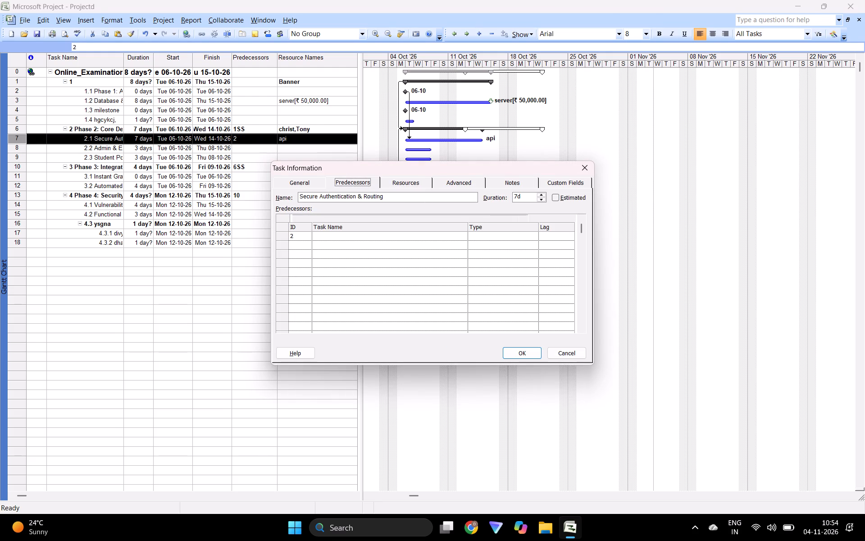
left_click(555, 235)
left_click(567, 235)
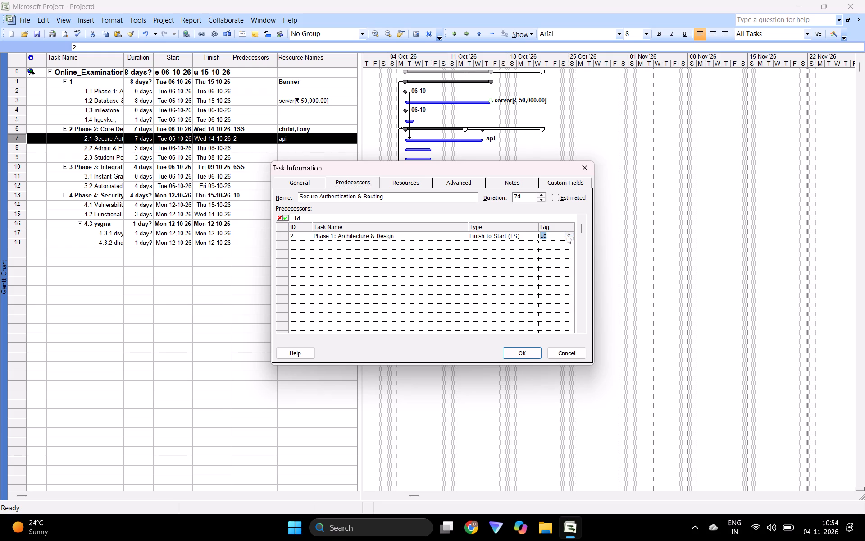
left_click(519, 352)
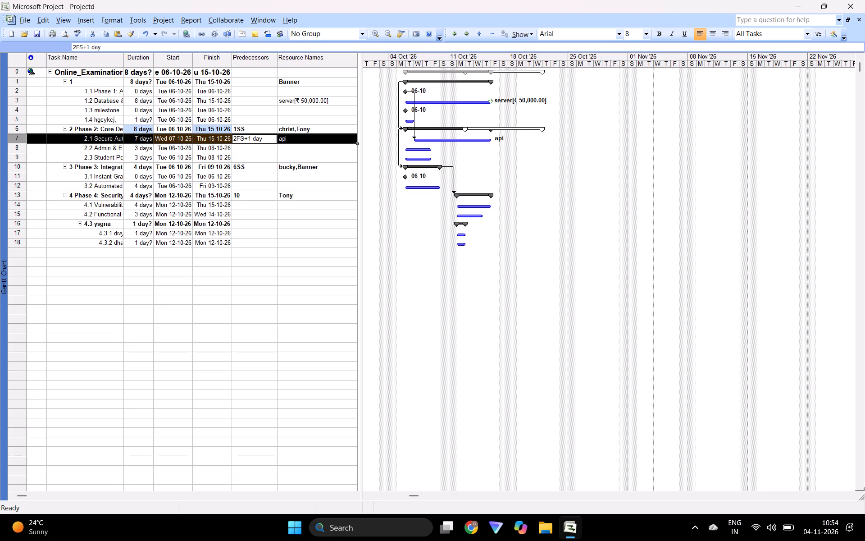
Enter task 3 as the predecessor of the Admin & Examiner Portals Construction task.
double_click(247, 148)
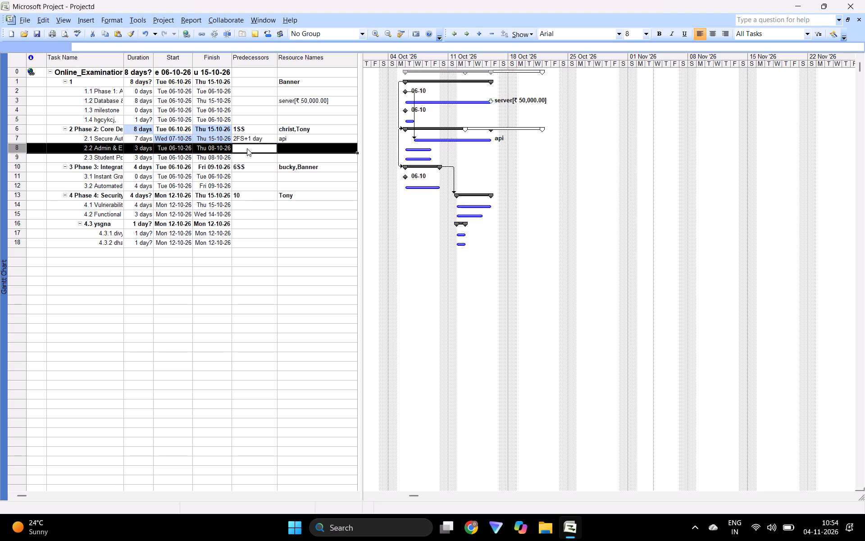
left_click(247, 148)
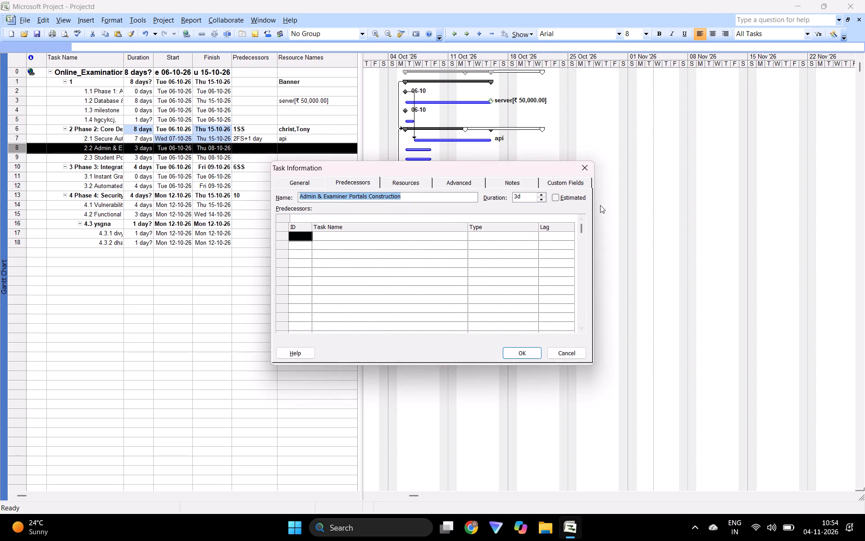
left_click(584, 164)
key("3")
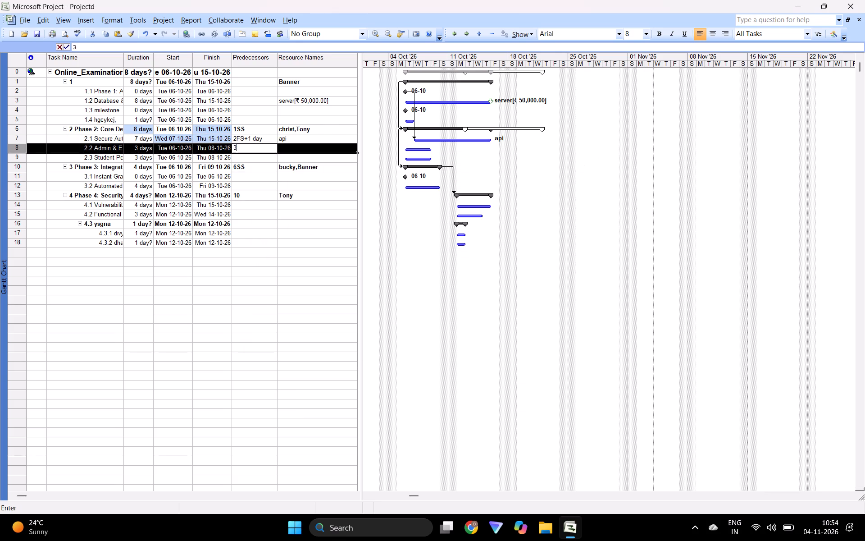
key("space")
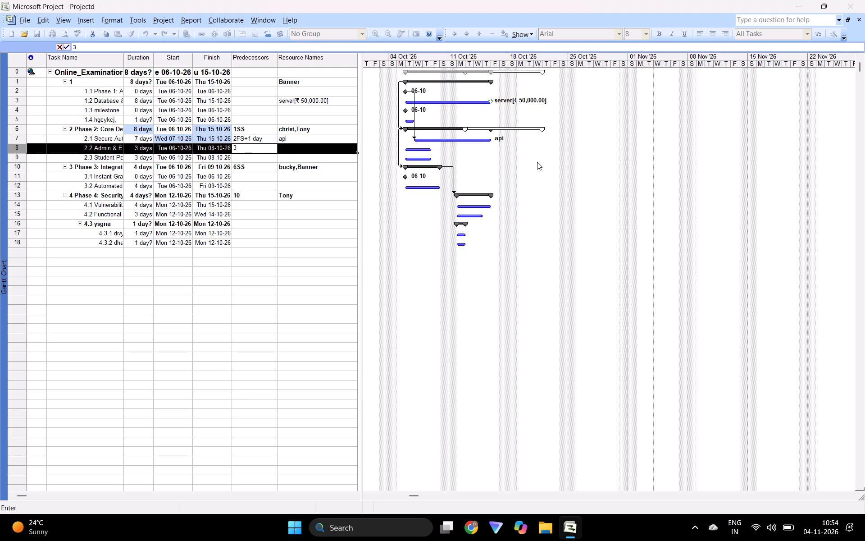
Give the predecessor link of the Admin & Examiner Portals Construction task a lead by setting its lag to -1d.
double_click(215, 151)
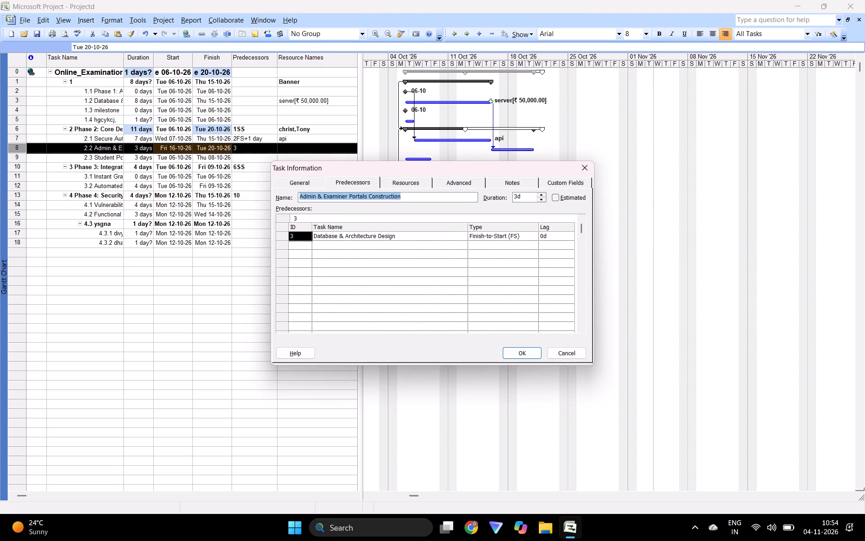
left_click(568, 236)
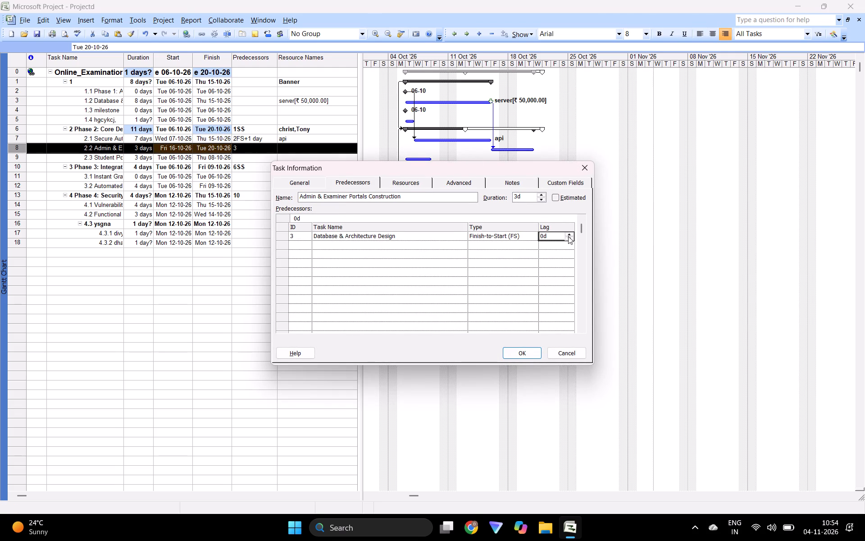
left_click(569, 235)
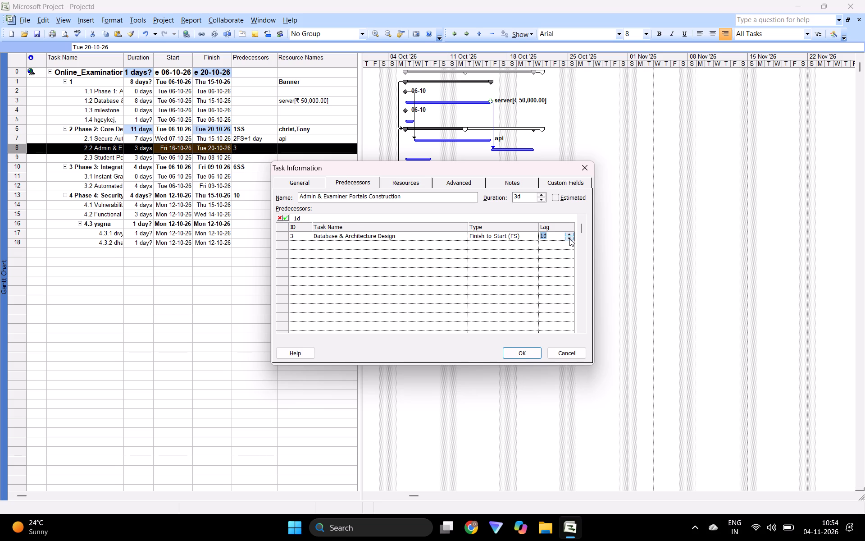
double_click(569, 239)
left_click(520, 350)
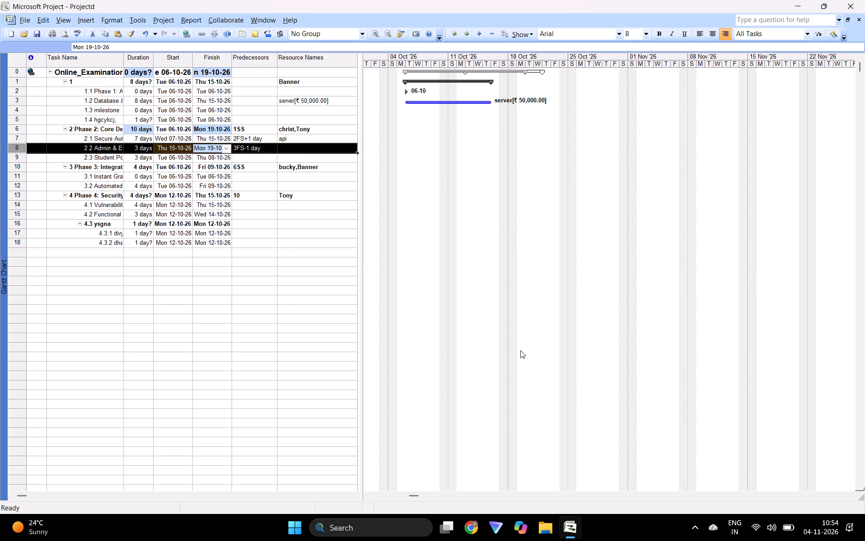
left_click(289, 262)
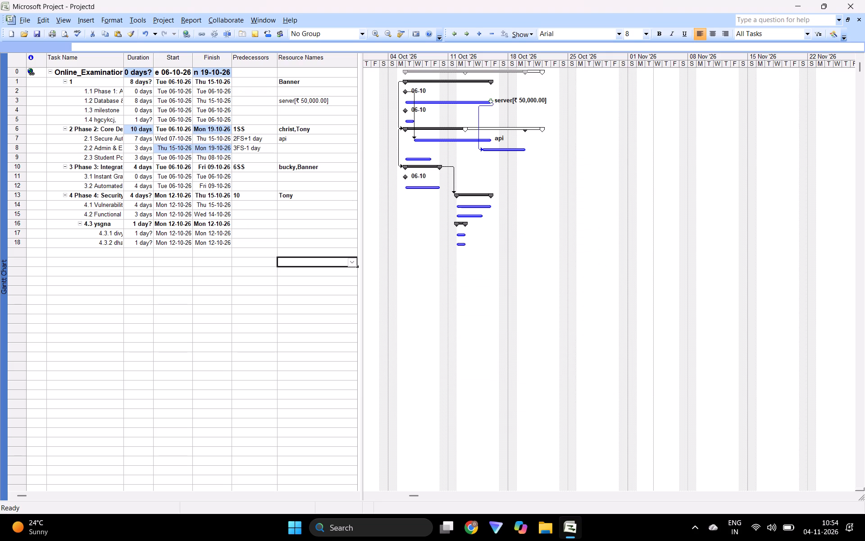
Open Notepad and start a new blank note.
type("note")
key("Return")
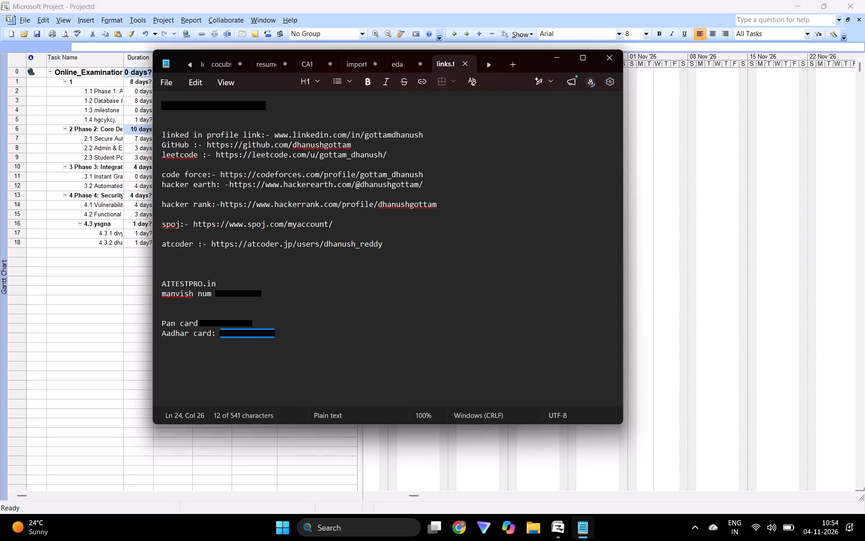
left_click(511, 66)
Write the heading "lag and lead in lab" in the new note.
type("lag and need in")
key("space")
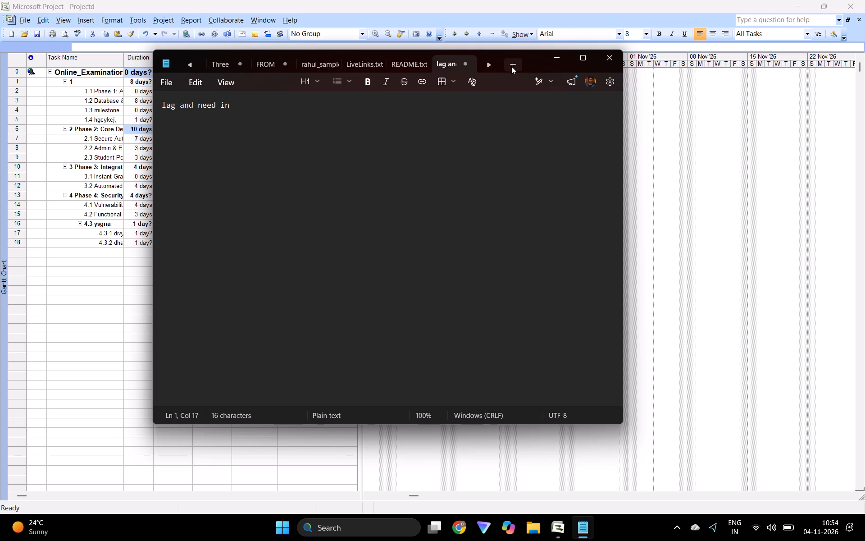
key("a")
key("BackSpace")
type("lab")
key("space")
key("Left")
key("Left")
key("Left")
key("Left")
key("Left")
key("Left")
key("Left")
key("Left")
key("Left")
key("Left")
key("Left")
key("BackSpace")
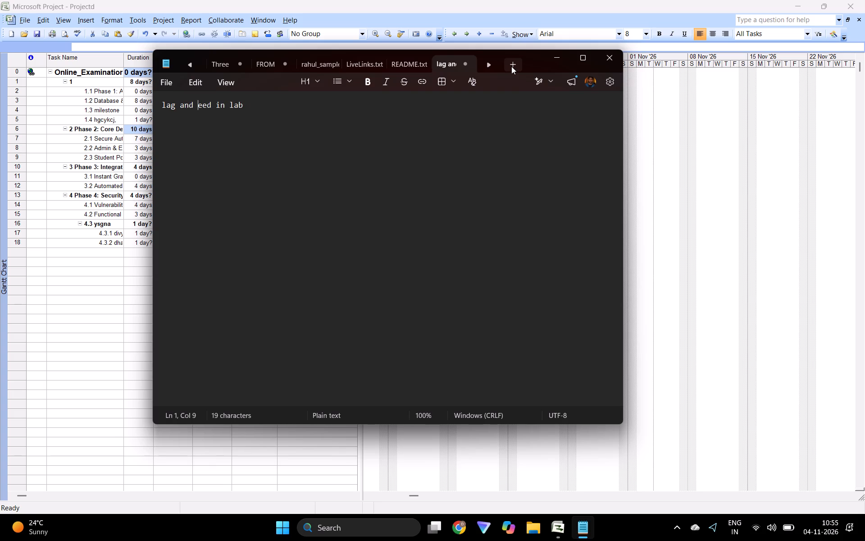
key("Right")
key("Right")
key("Right")
key("BackSpace")
key("BackSpace")
key("BackSpace")
type("lead")
left_click(356, 118)
Start a line two rows below the note's heading with the words "lag predecessors".
key("Return")
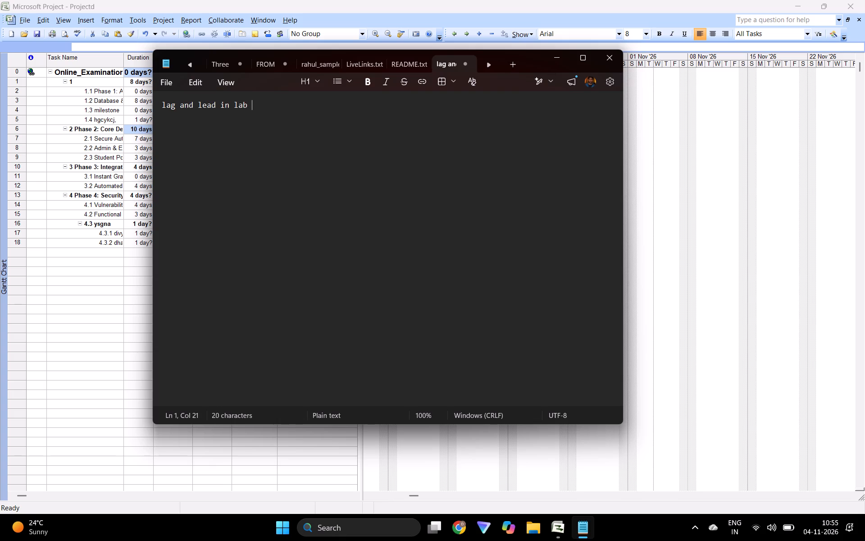
key("Return")
key("Return")
type("lag")
key("space")
key("alt+Tab")
key("alt+Tab")
type("prece")
key("super+Tab")
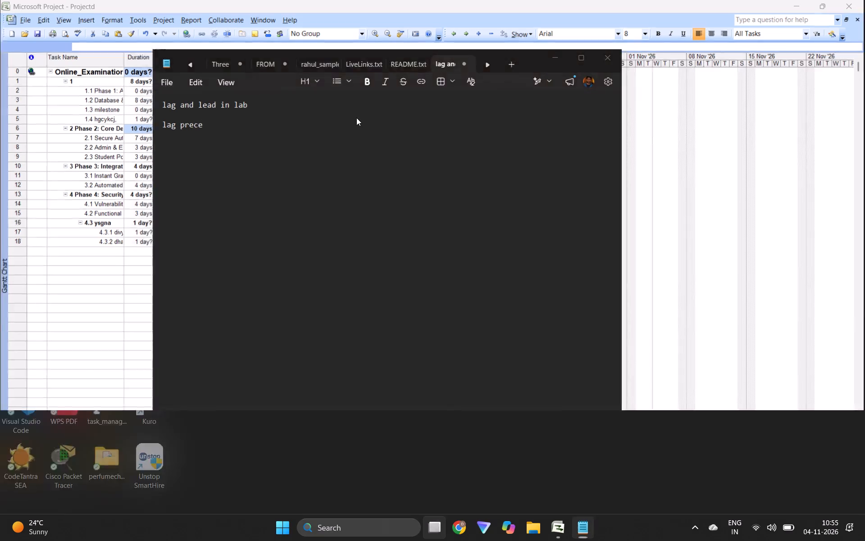
key("alt+Tab")
key("alt+Tab")
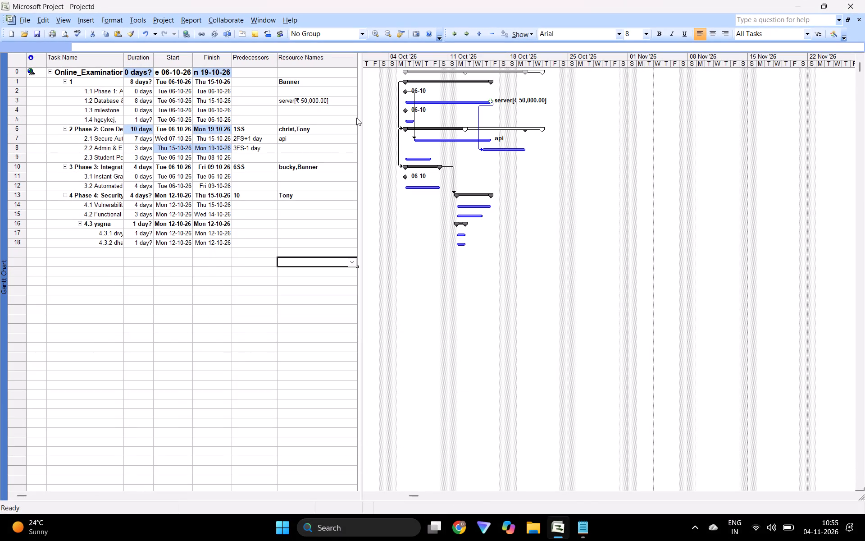
key("alt+Tab")
key("BackSpace")
key("BackSpace")
type("de")
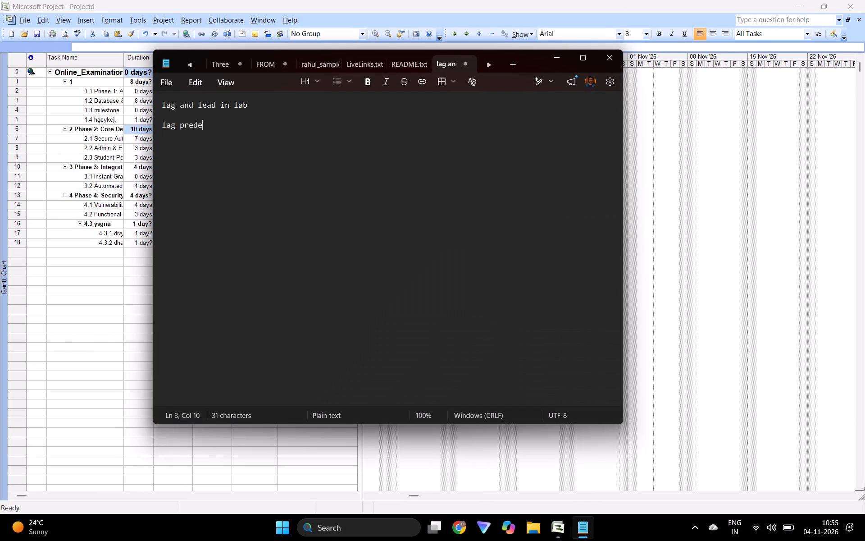
key("alt+Tab")
key("alt+Tab")
type("cess")
key("BackSpace")
key("BackSpace")
type("ssors")
key("space")
Continue the lag line in the note with "give a number".
key("alt+Tab")
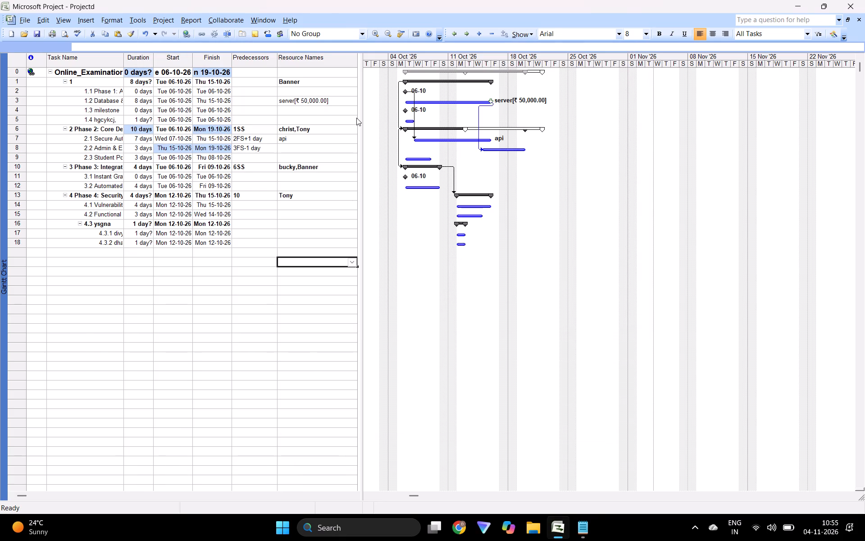
key("alt+Tab")
type("give a mn")
key("BackSpace")
key("BackSpace")
type("numer")
key("space")
key("BackSpace")
key("BackSpace")
key("BackSpace")
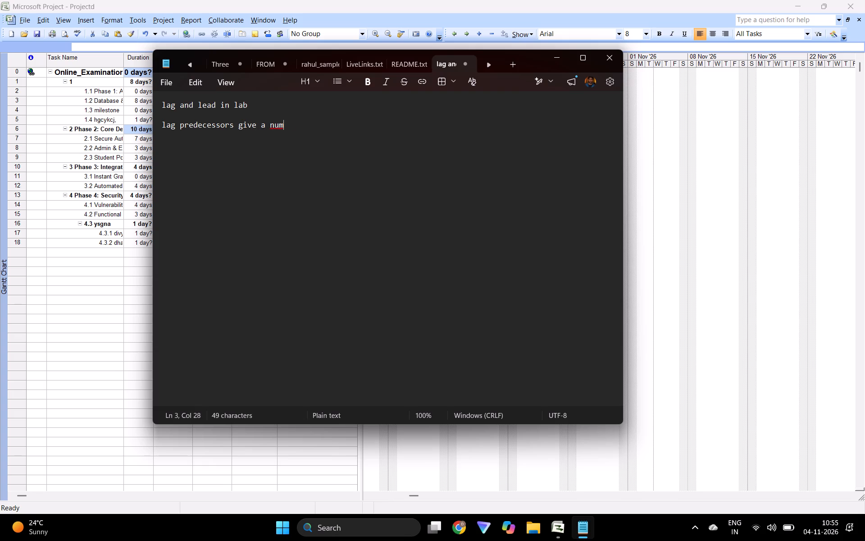
type("ner")
key("space")
key("Tab")
key("BackSpace")
key("BackSpace")
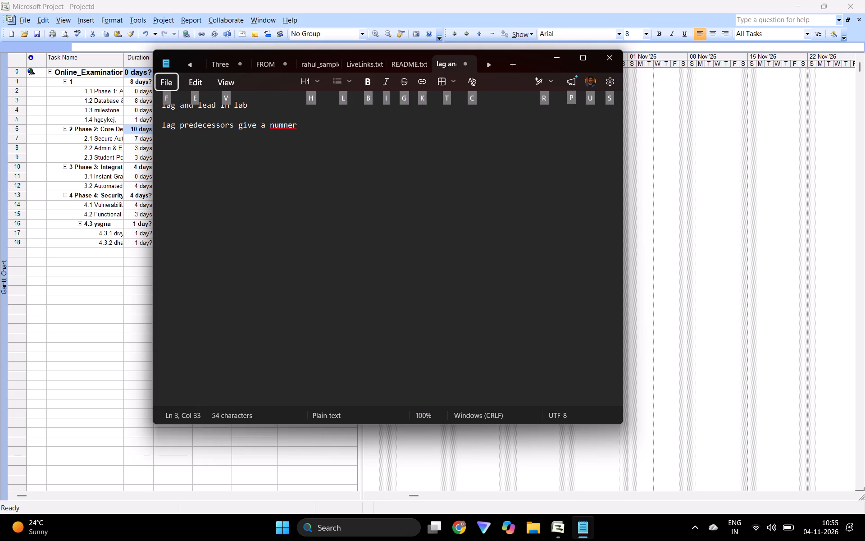
left_click(344, 121)
key("BackSpace")
key("BackSpace")
key("BackSpace")
key("BackSpace")
key("BackSpace")
type("ber")
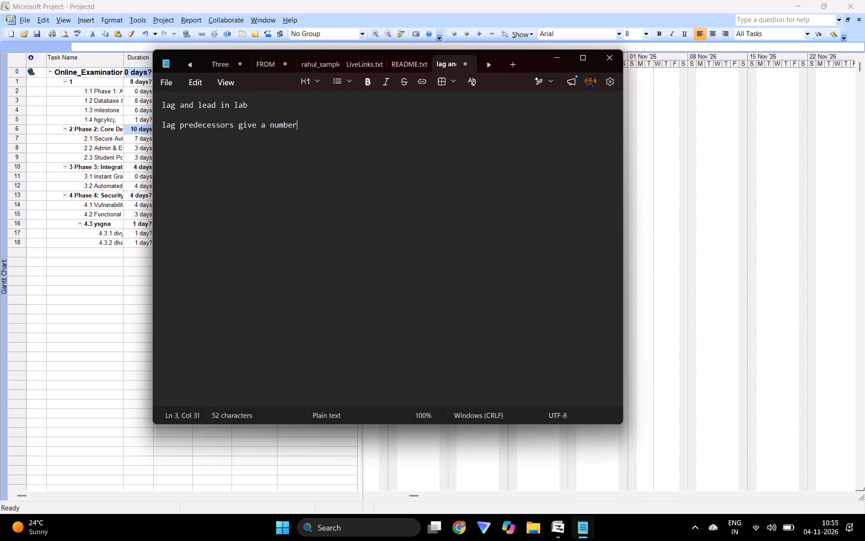
key("space")
Switch to Microsoft Project and examine the predecessor link and lag field of the Secure Authentication & Routing task.
key("alt+Tab")
double_click(259, 138)
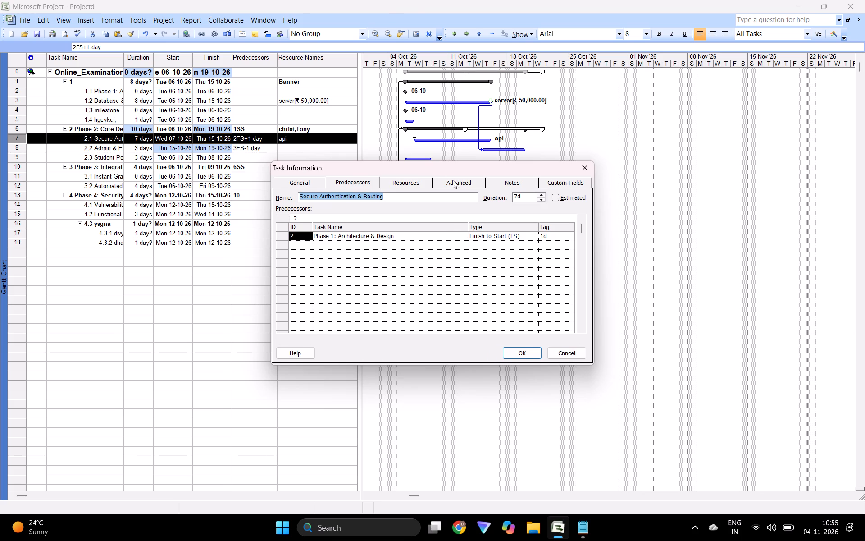
left_click(459, 181)
left_click(356, 181)
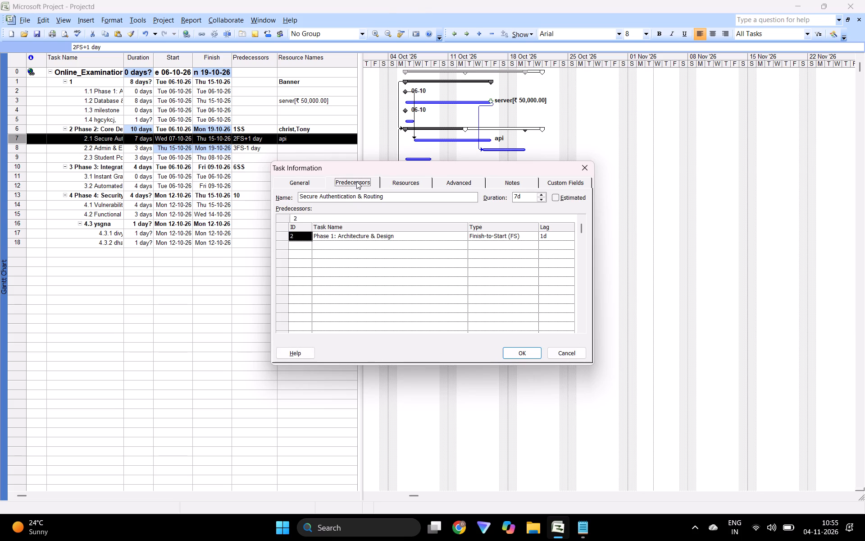
left_click(555, 238)
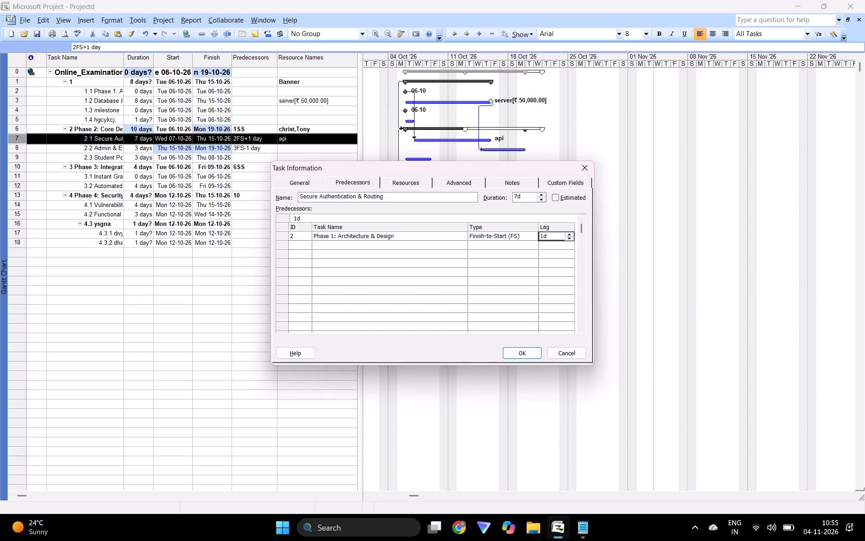
left_click(588, 168)
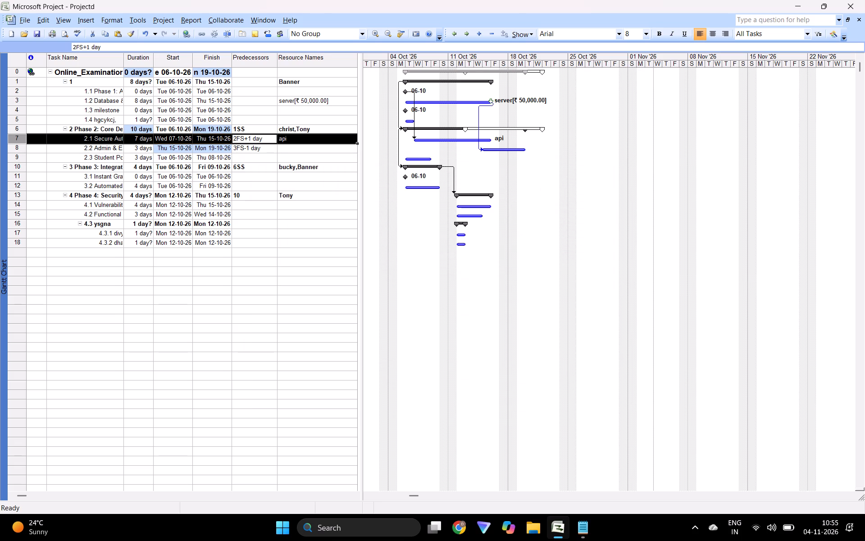
key("Escape")
left_click(325, 312)
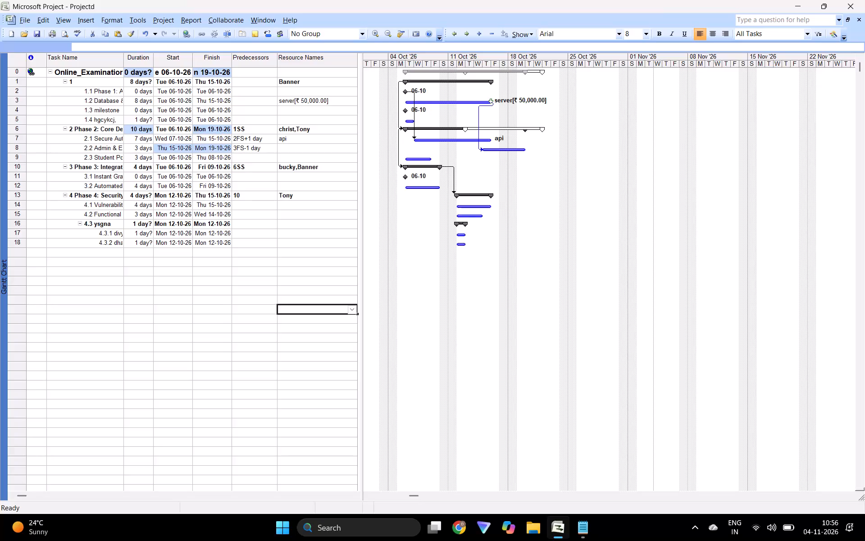
Look through the resources available to the Secure Authentication & Routing task without changing its assignment.
left_click(312, 138)
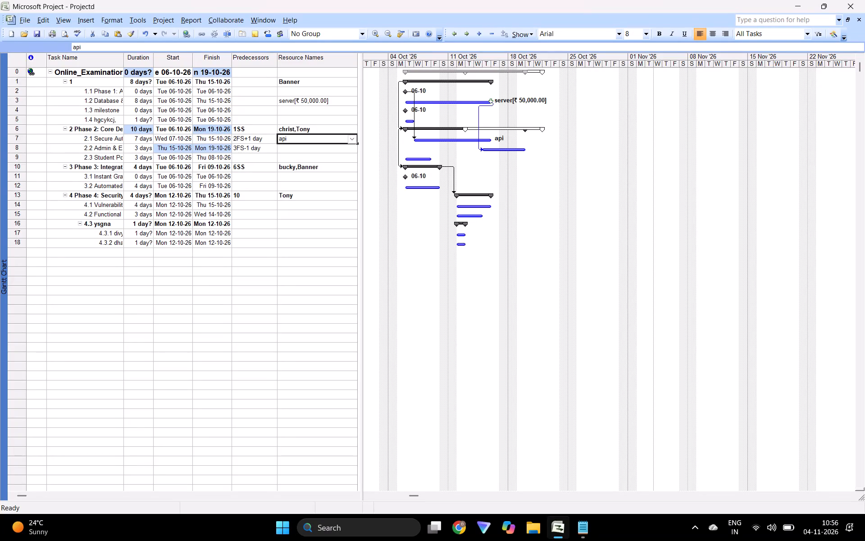
left_click(356, 145)
left_click(354, 143)
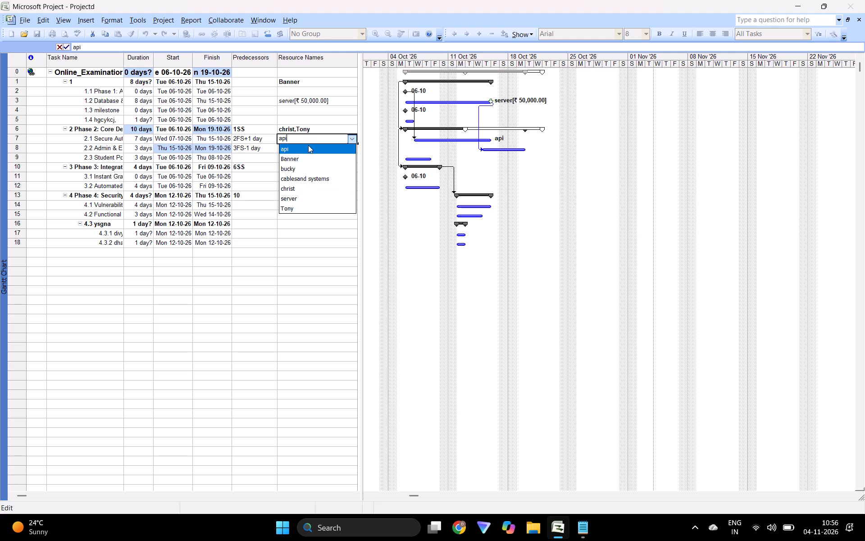
left_click(327, 119)
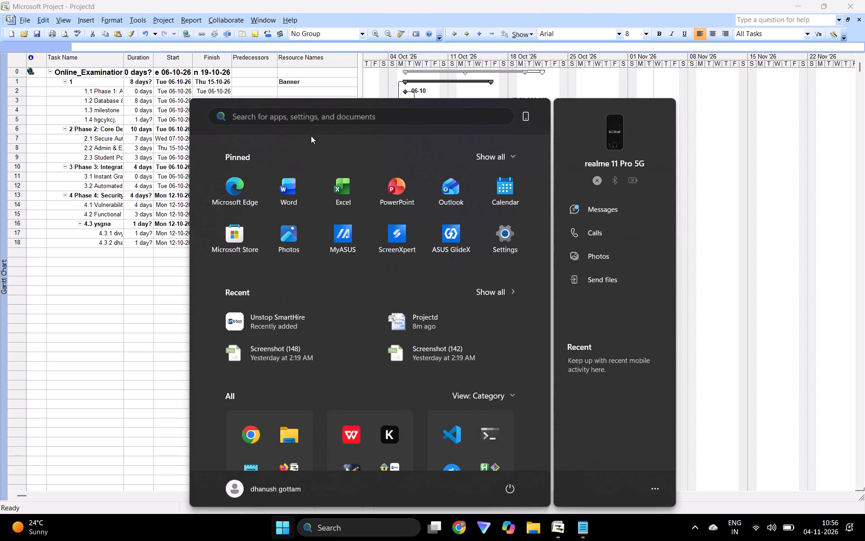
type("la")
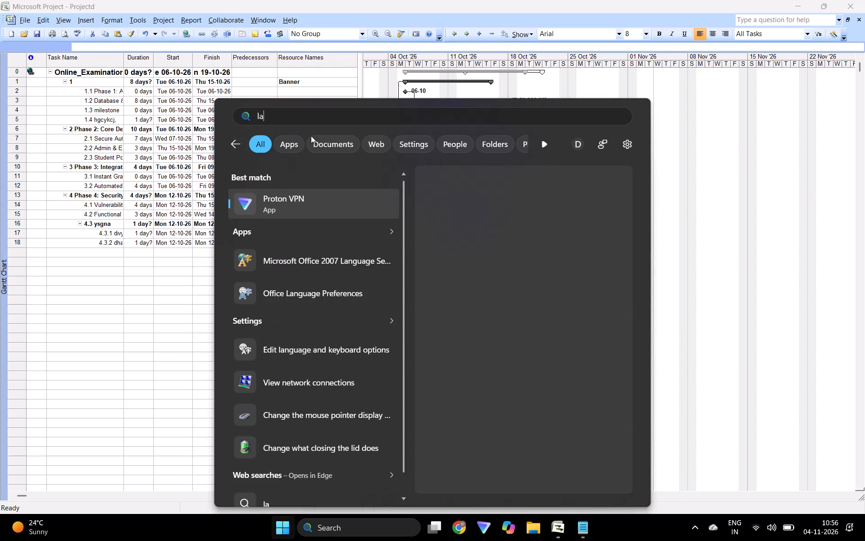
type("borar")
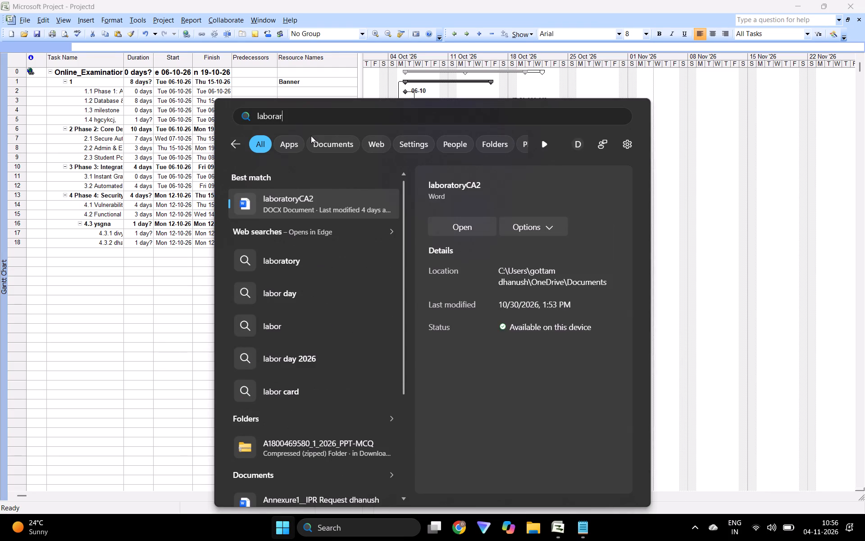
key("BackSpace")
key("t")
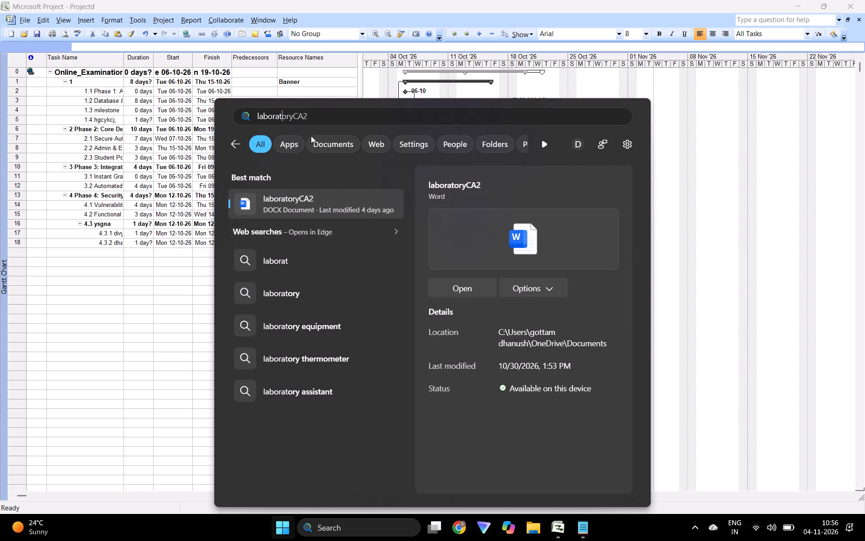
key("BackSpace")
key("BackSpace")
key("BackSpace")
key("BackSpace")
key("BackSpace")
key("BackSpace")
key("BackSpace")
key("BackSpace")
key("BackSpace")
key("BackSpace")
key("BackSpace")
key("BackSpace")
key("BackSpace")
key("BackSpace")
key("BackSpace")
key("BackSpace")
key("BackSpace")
Find the CAlaboratory project file in the Downloads folder using File Explorer and open it in Microsoft Project.
type("file")
key("Return")
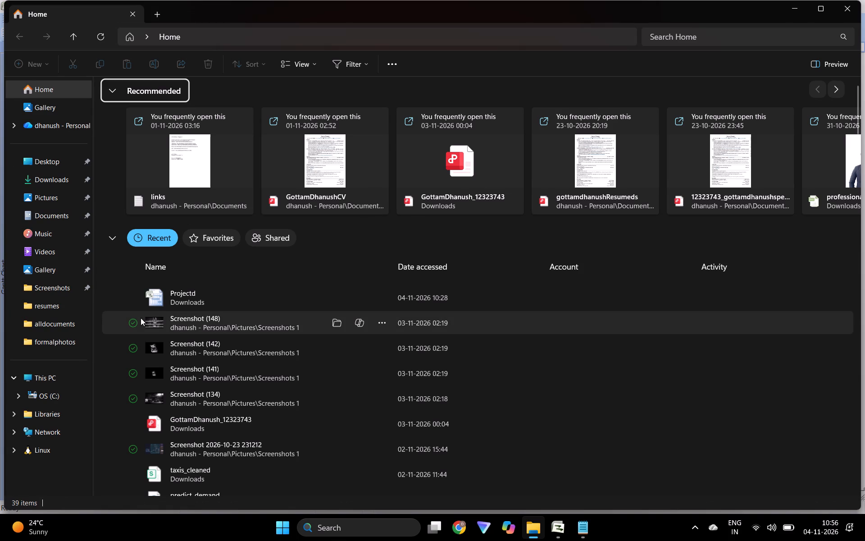
left_click(52, 179)
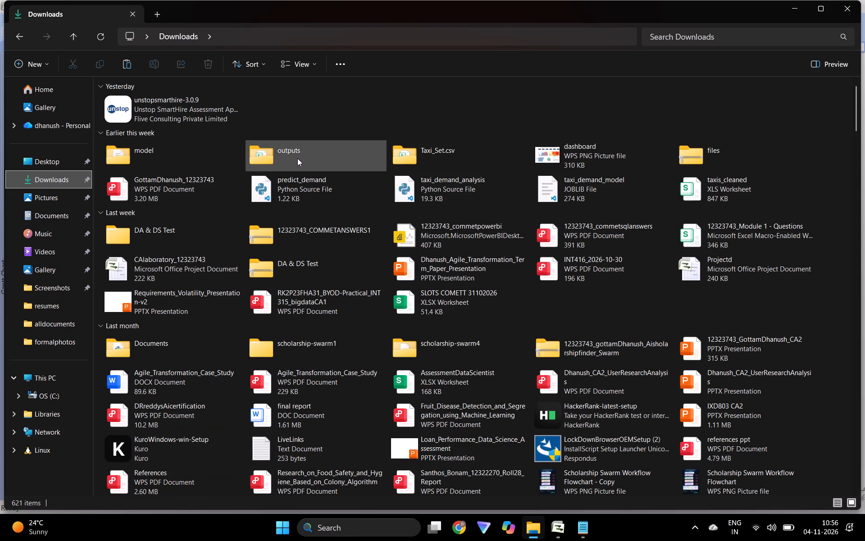
scroll(246, 220, "down", 3)
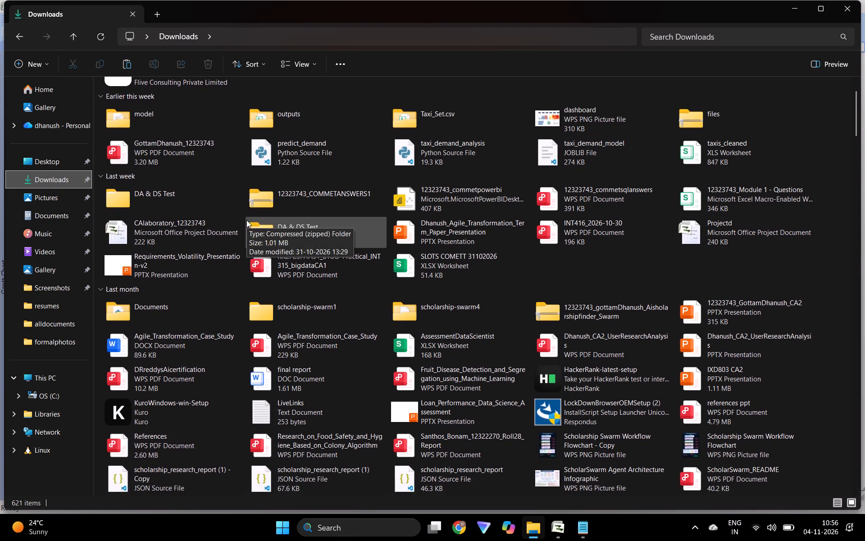
scroll(246, 220, "down", 1)
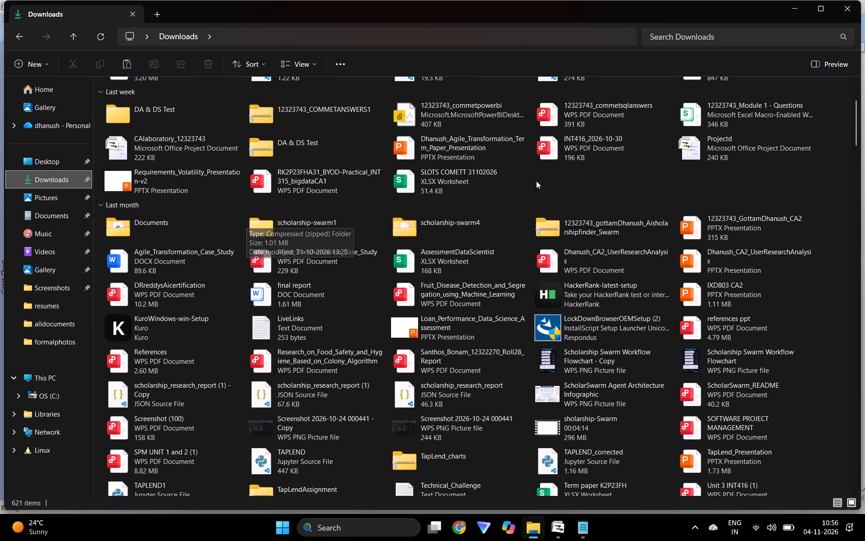
double_click(129, 140)
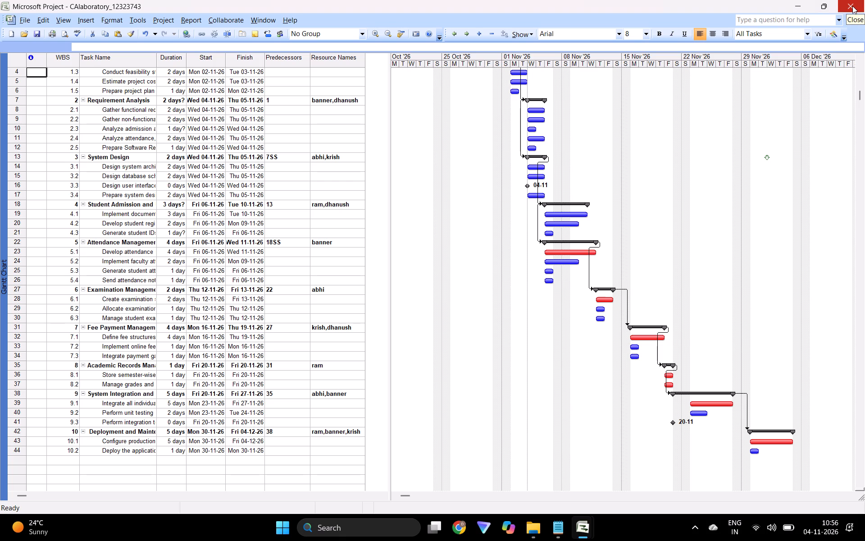
Close Microsoft Project, saving the changes to Projectd, and close the Downloads window.
left_click(852, 6)
key("Return")
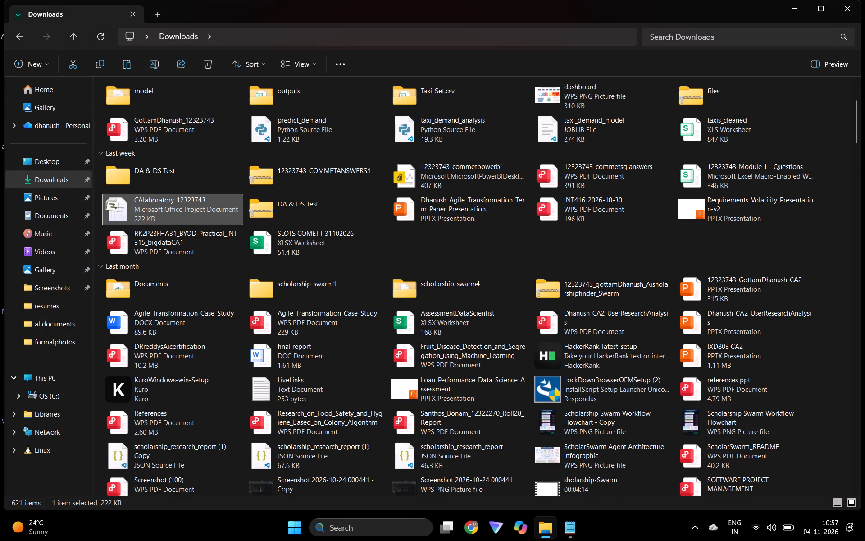
left_click(857, 10)
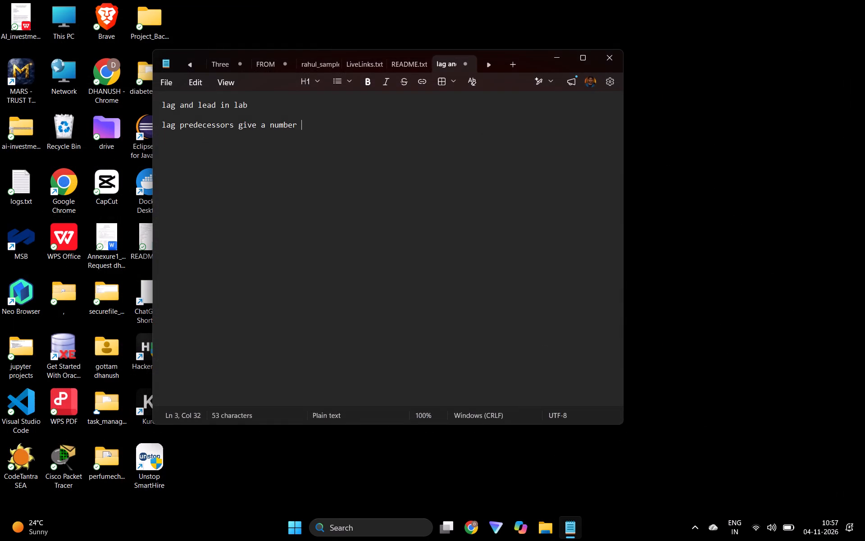
Reopen Projectd from File Explorer's recent files and maximize the project within Microsoft Project.
type("file")
key("Return")
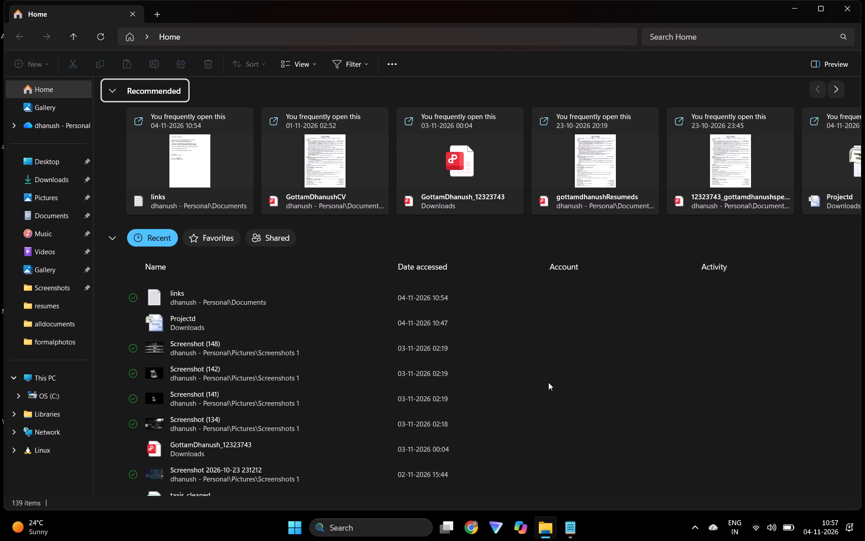
double_click(195, 338)
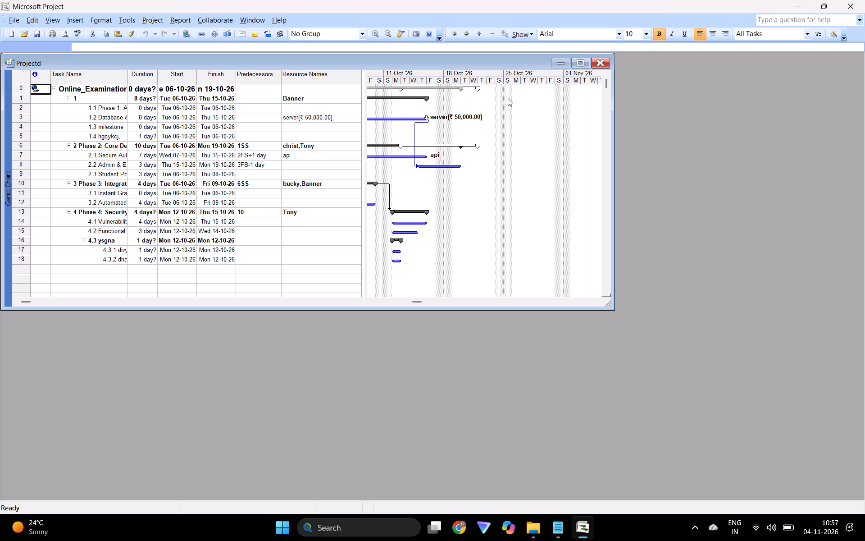
left_click(583, 60)
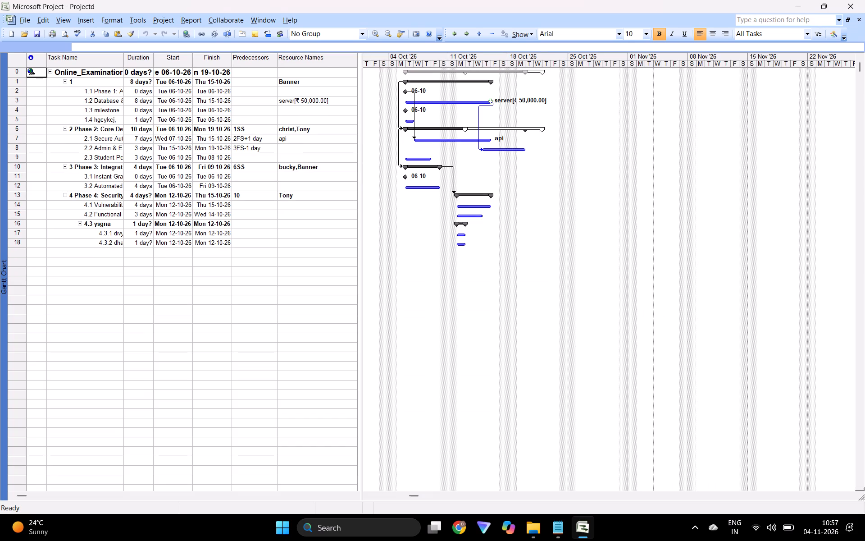
Open the predecessor information of the Secure Authentication & Routing task.
double_click(306, 139)
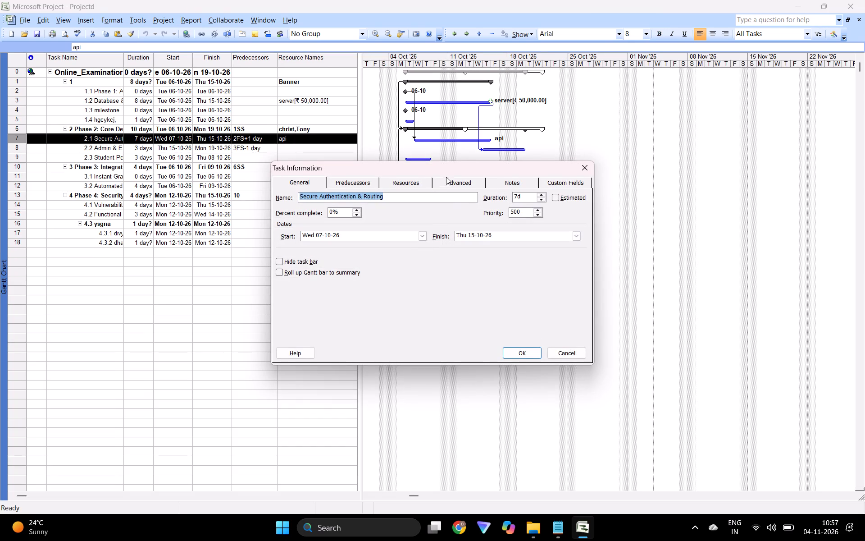
left_click(450, 176)
left_click(372, 180)
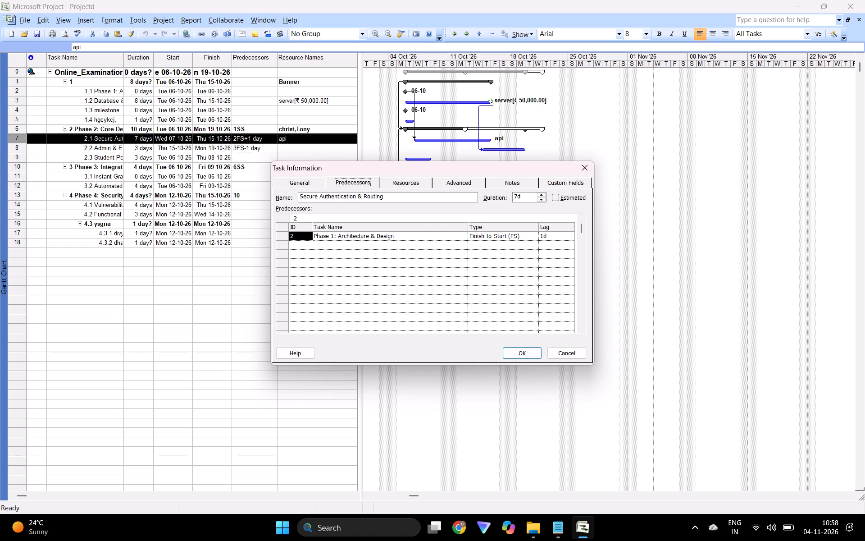
Switch to the Notepad notes and shorten the lag line to "lag predecessors".
key("alt+grave")
key("alt+Tab")
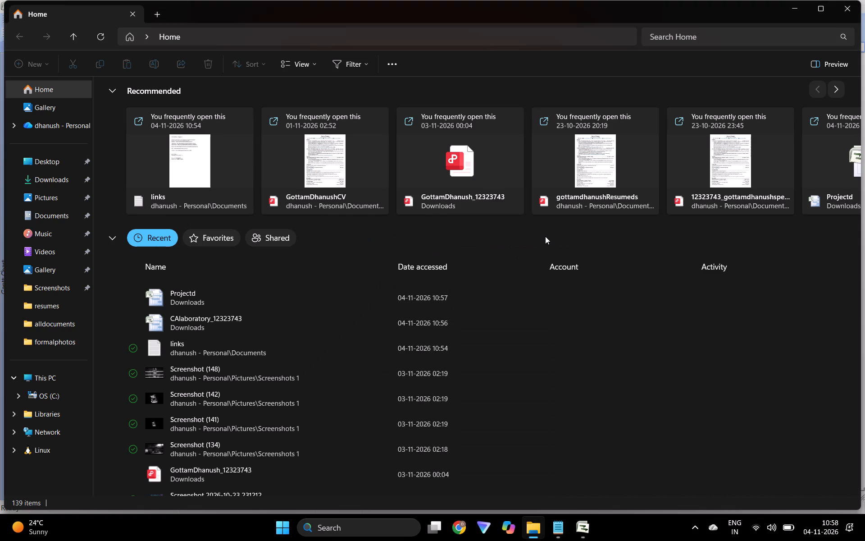
key("alt+Tab")
key("alt+Tab")
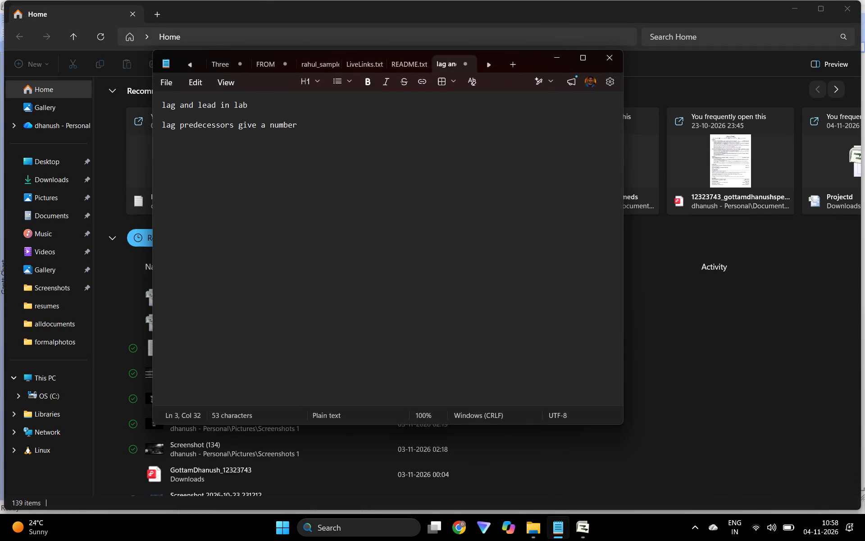
key("BackSpace")
key("BackSpace")
key("BackSpace")
key("BackSpace")
key("BackSpace")
key("BackSpace")
key("BackSpace")
key("BackSpace")
key("BackSpace")
key("BackSpace")
key("BackSpace")
key("BackSpace")
key("BackSpace")
key("BackSpace")
key("BackSpace")
type("->")
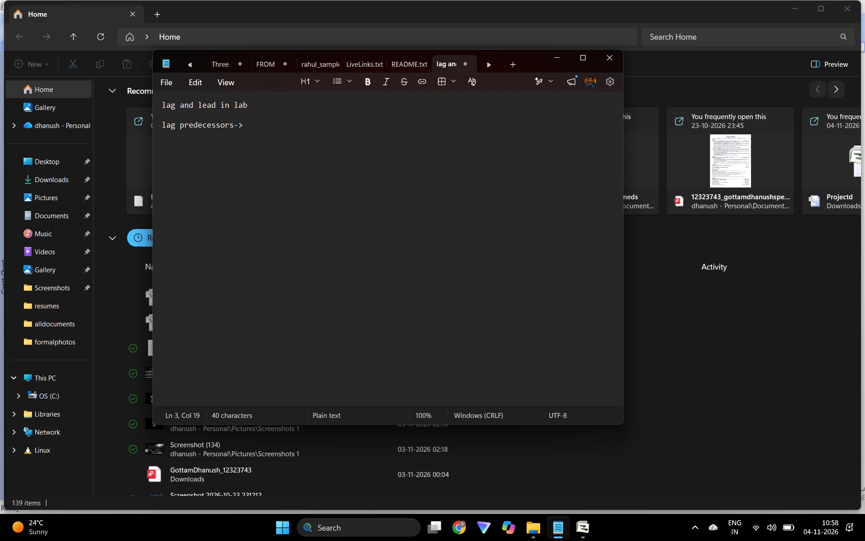
key("BackSpace")
key("BackSpace")
key("BackSpace")
key("s")
Insert "=taskinformatio->" before "predecessors" in the lag line.
key("Left")
key("Left")
key("Left")
key("Left")
key("Left")
key("Left")
key("Left")
key("Left")
key("Left")
key("Left")
key("Left")
key("Left")
type("=taskinformation")
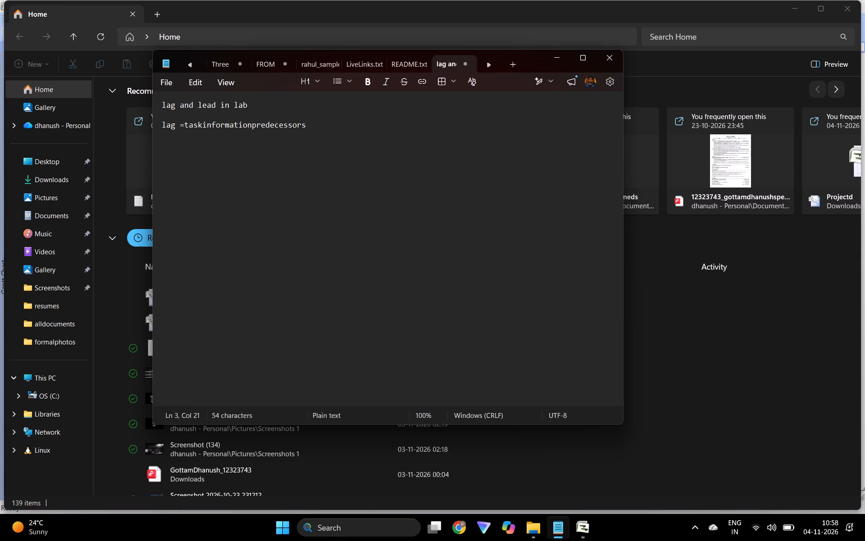
key("BackSpace")
type("->")
Append "->give a resource name and" after "predecessors" in the lag line.
key("Right")
key("Right")
key("Right")
key("Right")
key("Right")
key("Right")
key("Right")
key("Right")
key("Right")
key("Right")
key("Right")
key("Right")
key("Right")
key("Right")
key("Right")
type("->")
type("give a resource name and")
key("space")
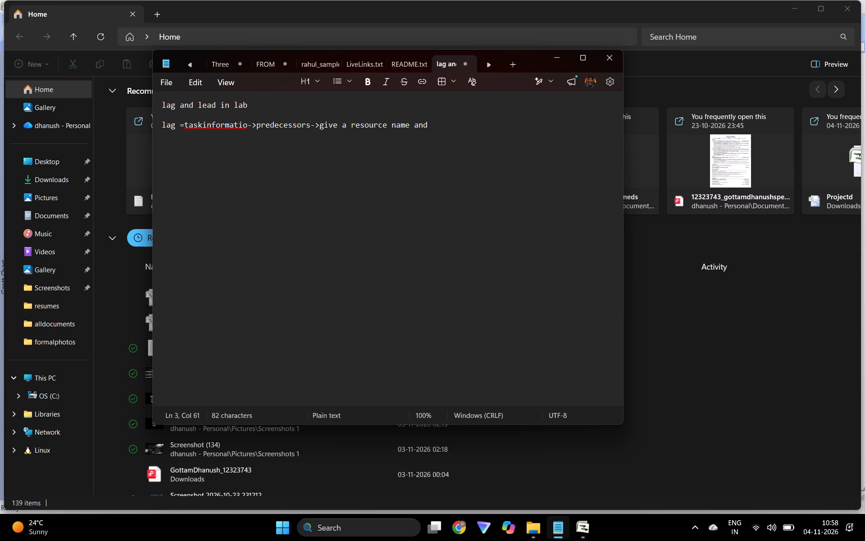
Replace the trailing "and" in the lag line with "-> lag".
type("inteh a")
key("BackSpace")
key("BackSpace")
key("BackSpace")
key("BackSpace")
key("BackSpace")
key("BackSpace")
key("BackSpace")
key("BackSpace")
key("BackSpace")
key("BackSpace")
key("BackSpace")
key("BackSpace")
key("BackSpace")
key("BackSpace")
type("me-> lagg")
key("space")
Complete the lag line with the words "increases days".
type("increases the")
key("space")
type("dyas")
key("BackSpace")
key("BackSpace")
key("BackSpace")
key("BackSpace")
key("BackSpace")
key("BackSpace")
key("BackSpace")
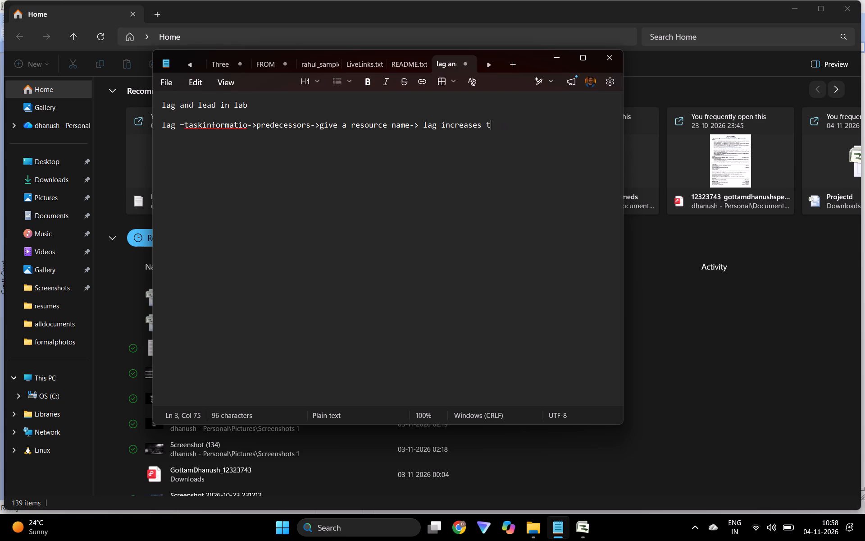
key("BackSpace")
type("days")
Begin a separate "lead" line below the lag line and check the task's predecessor link in Microsoft Project before returning to Notepad.
key("Return")
key("Return")
type("lead")
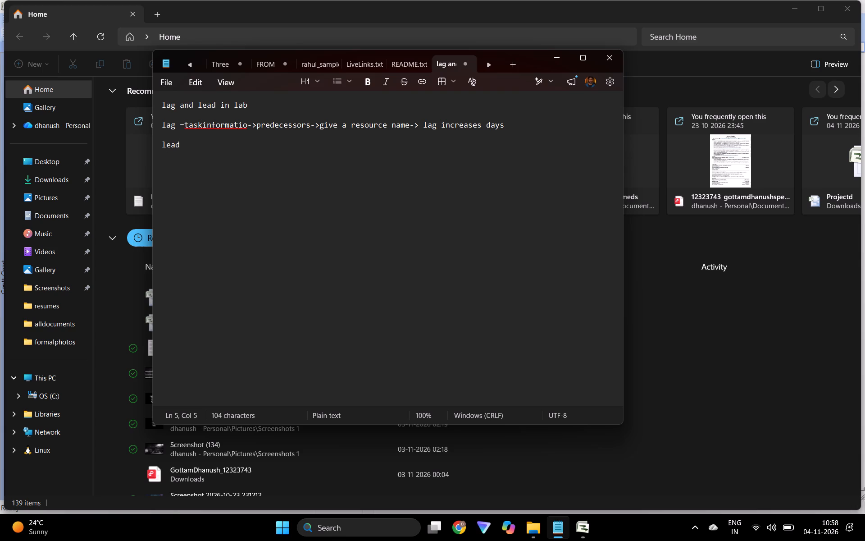
key("alt+Tab")
key("alt+Tab")
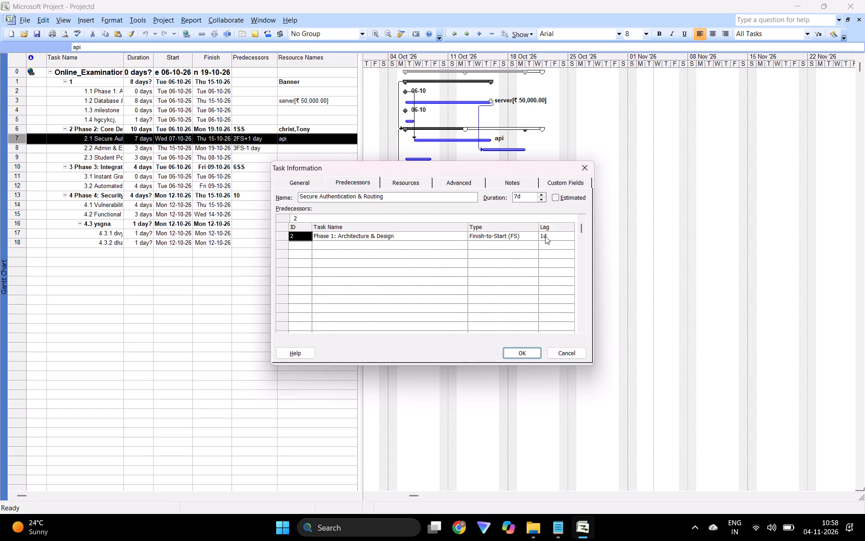
key("alt+Tab")
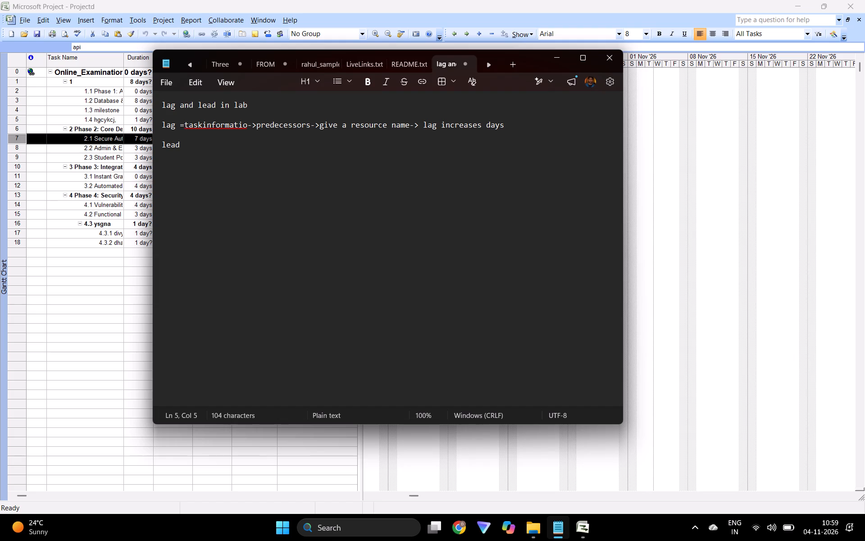
Replace the word "lag" before "increases days" in the lag line with "decrease".
left_click(437, 121)
key("BackSpace")
key("BackSpace")
key("BackSpace")
type("decrease")
left_click(358, 138)
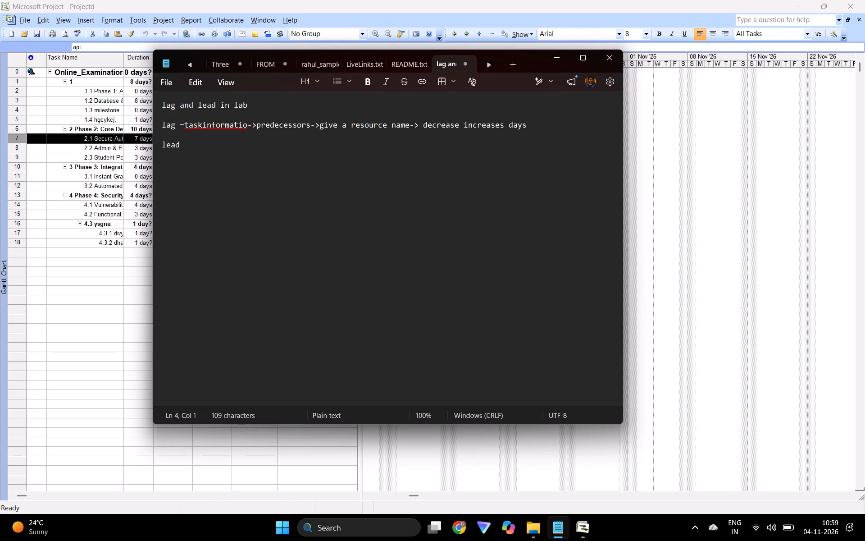
Add "=" after "lead" and copy the lag line's procedure text, from "taskinformatio" to "days", into the lead line.
left_click(347, 147)
left_click_drag(185, 124, 514, 130)
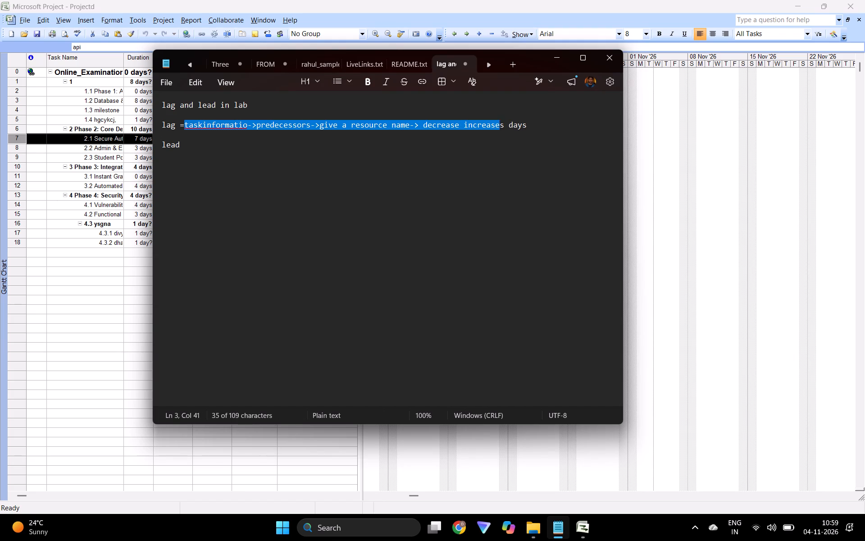
left_click_drag(514, 130, 534, 123)
key("ctrl+c")
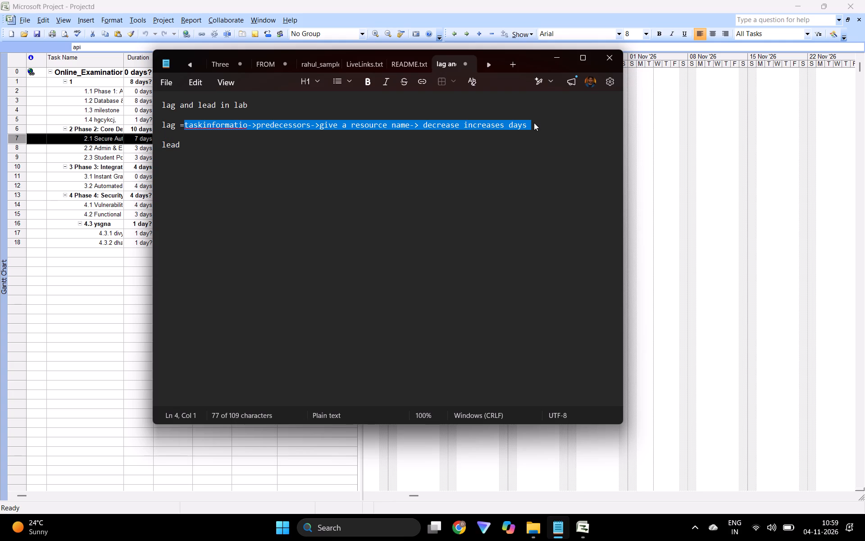
left_click(392, 147)
key("equal")
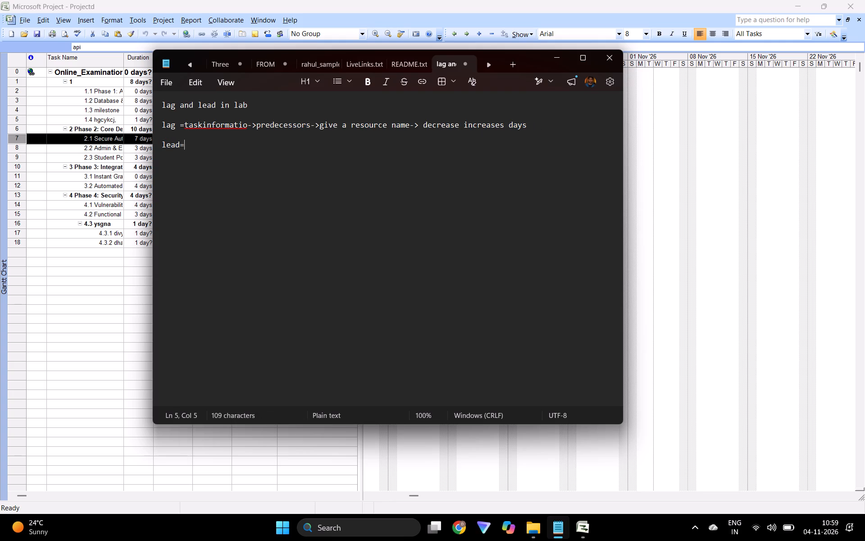
key("ctrl+v")
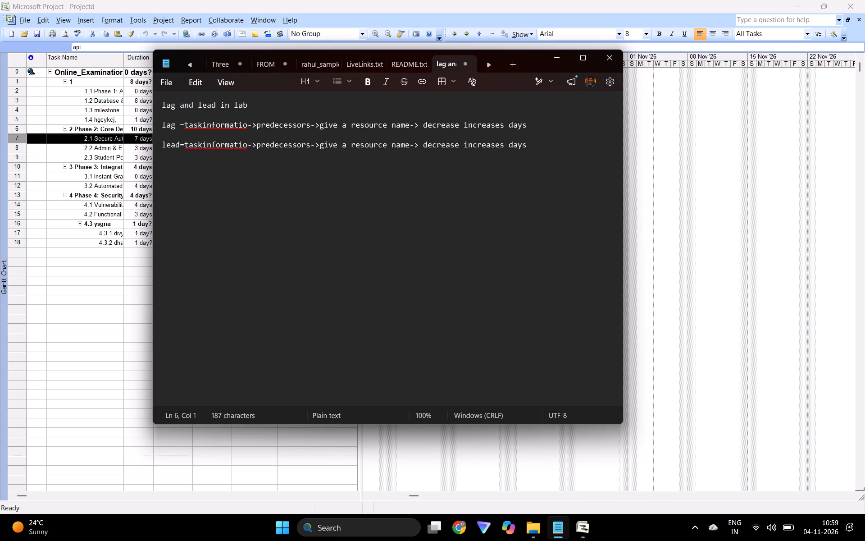
Replace "decrease" with "increase" in the lead line.
left_click(459, 143)
key("BackSpace")
key("BackSpace")
key("BackSpace")
key("BackSpace")
key("BackSpace")
key("BackSpace")
key("BackSpace")
key("BackSpace")
key("BackSpace")
type("increase")
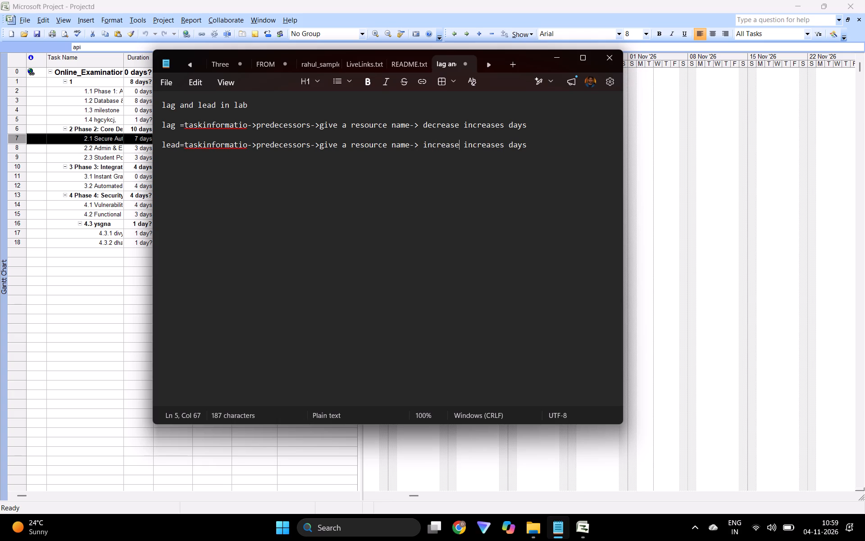
Add the heading "material cost in resources" below the lead line, separated by blank lines.
left_click(402, 105)
left_click(546, 145)
key("Return")
key("Return")
key("Return")
key("Return")
type("material cost in")
key("space")
key("BackSpace")
key("space")
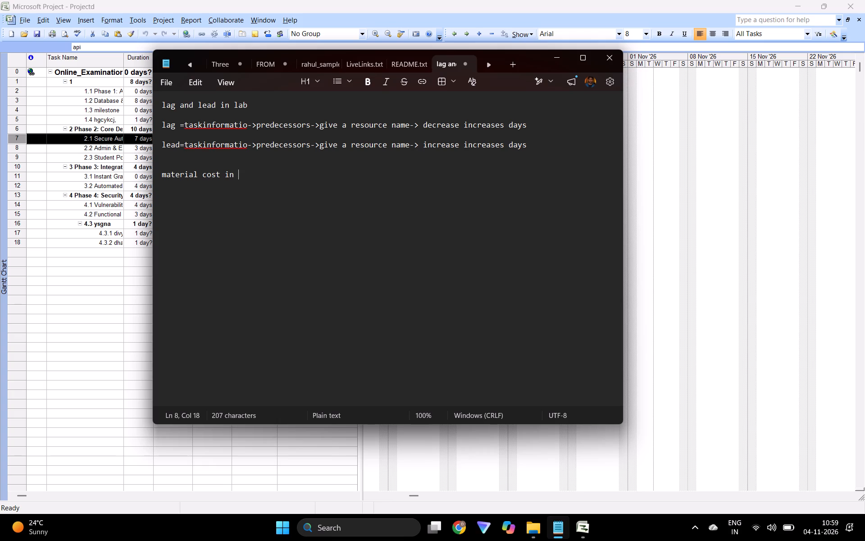
type("resi")
key("BackSpace")
type("ouc")
key("BackSpace")
type("rces")
key("space")
key("Return")
key("Return")
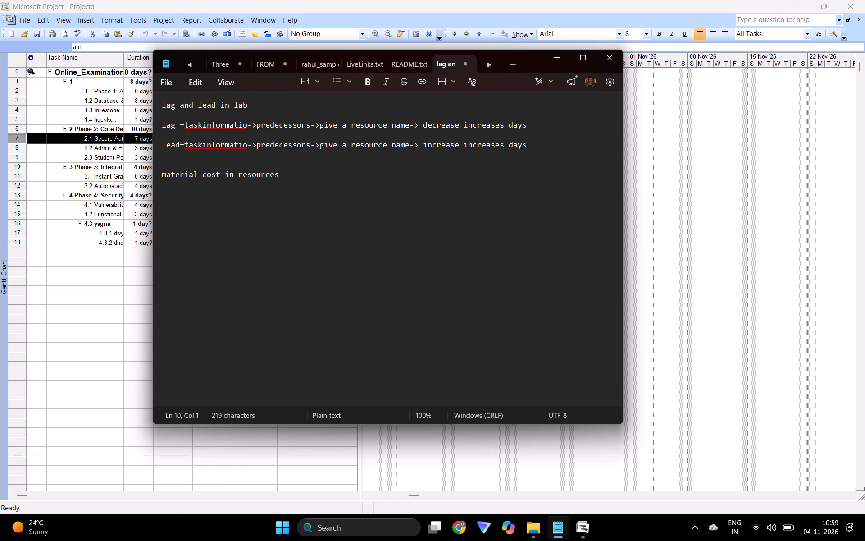
Begin the note under the material cost heading with "give a material and".
type("give a")
key("space")
type("material and")
key("space")
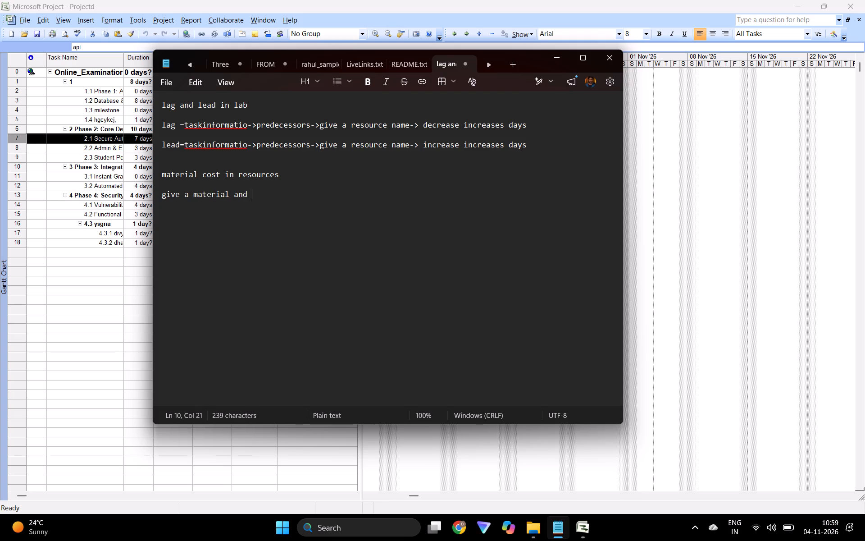
Switch back to Microsoft Project and close the Secure Authentication & Routing task information without changes.
key("alt+Tab")
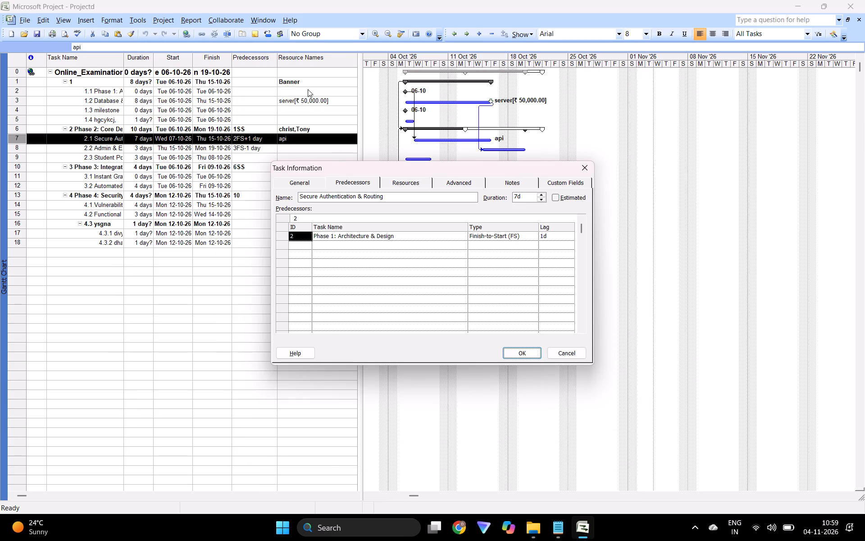
left_click(460, 188)
left_click(584, 162)
Open the Resource Sheet view and check the resource type of server.
left_click(62, 21)
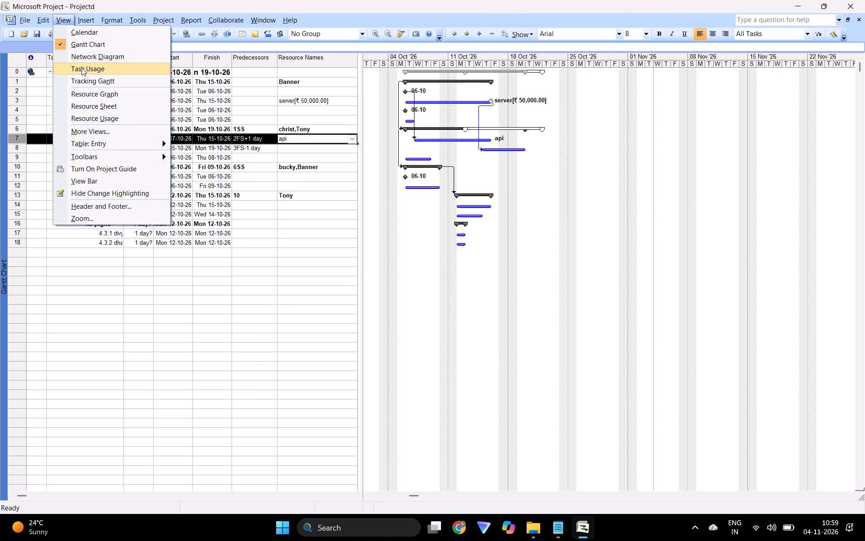
left_click(96, 107)
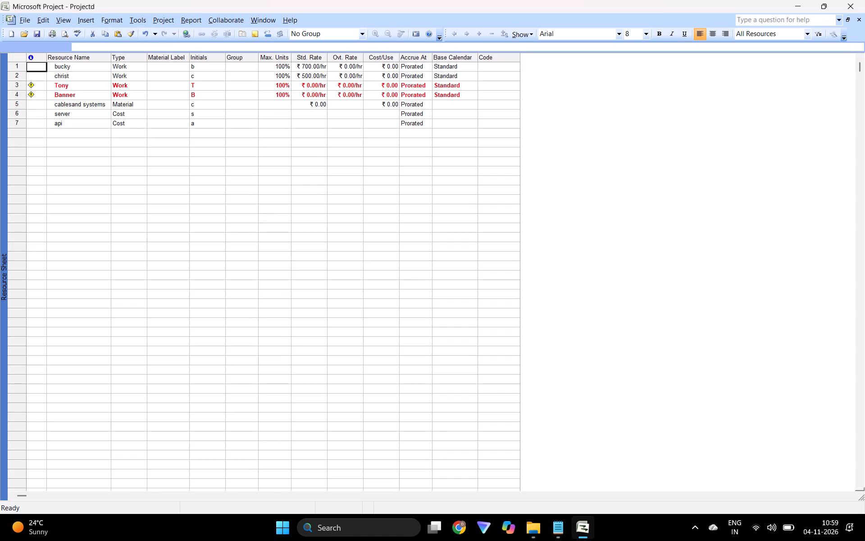
left_click(117, 115)
Switch to Notepad and continue the material cost line with "->type cost or material", followed by a blank line.
key("alt+Tab")
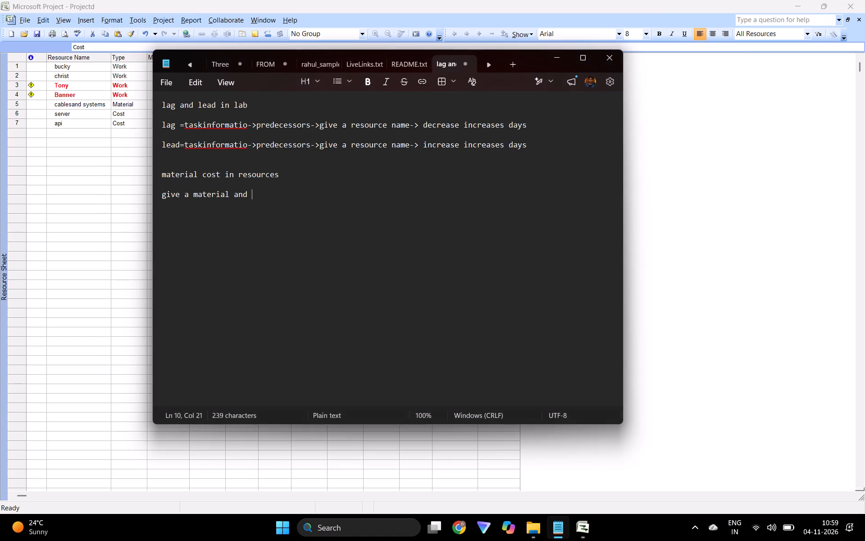
type("->tu")
key("BackSpace")
type("yu")
key("BackSpace")
type("pe cost or maere")
key("BackSpace")
key("t")
key("BackSpace")
key("BackSpace")
key("BackSpace")
type("terial")
key("space")
key("Return")
key("Return")
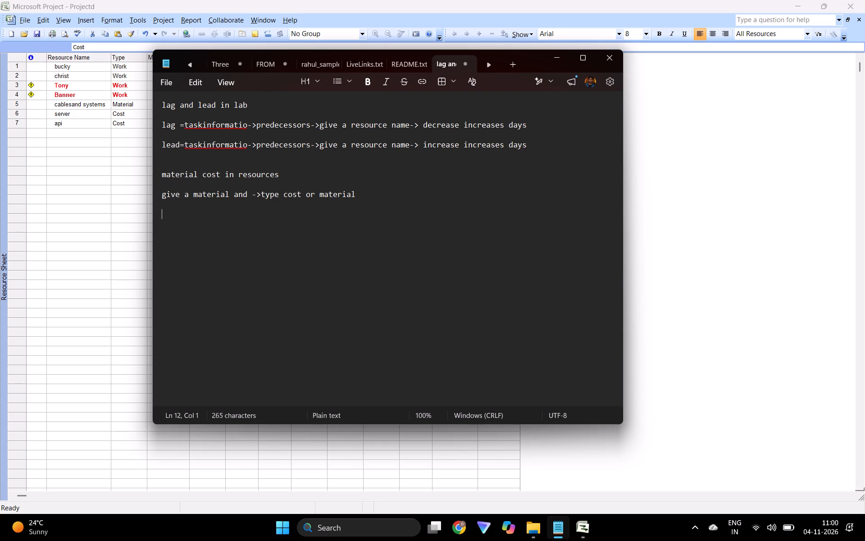
Switch back to Microsoft Project and return to the Gantt Chart view.
left_click(859, 63)
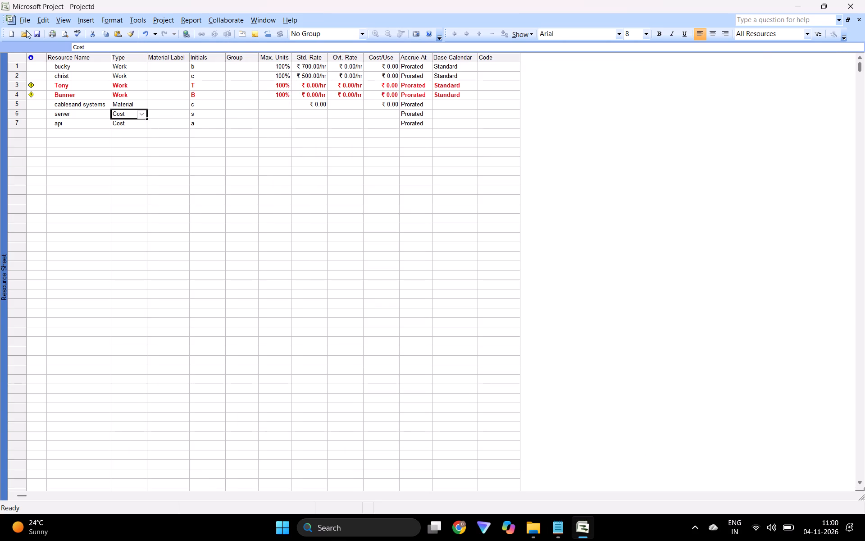
left_click(66, 21)
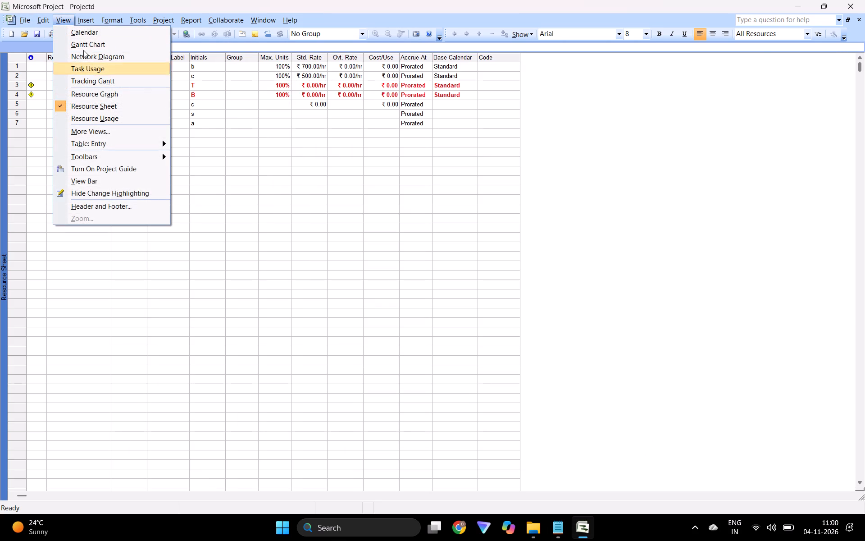
left_click(83, 49)
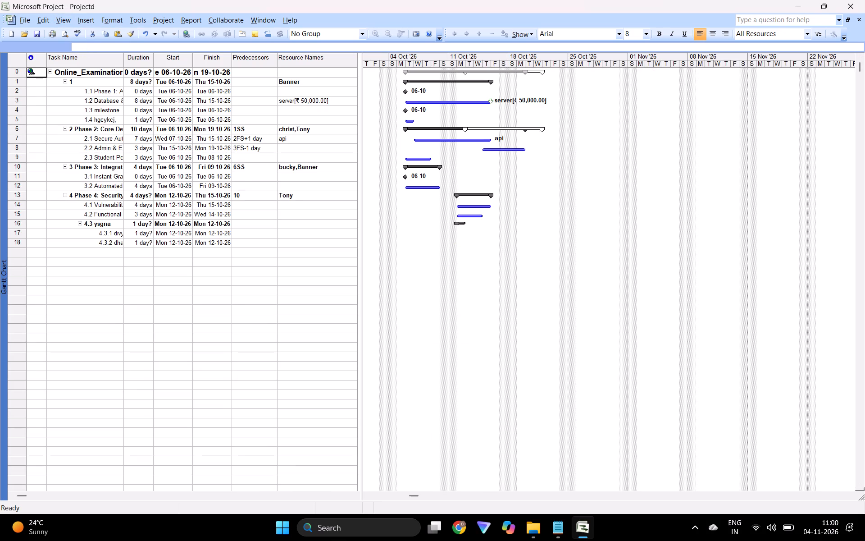
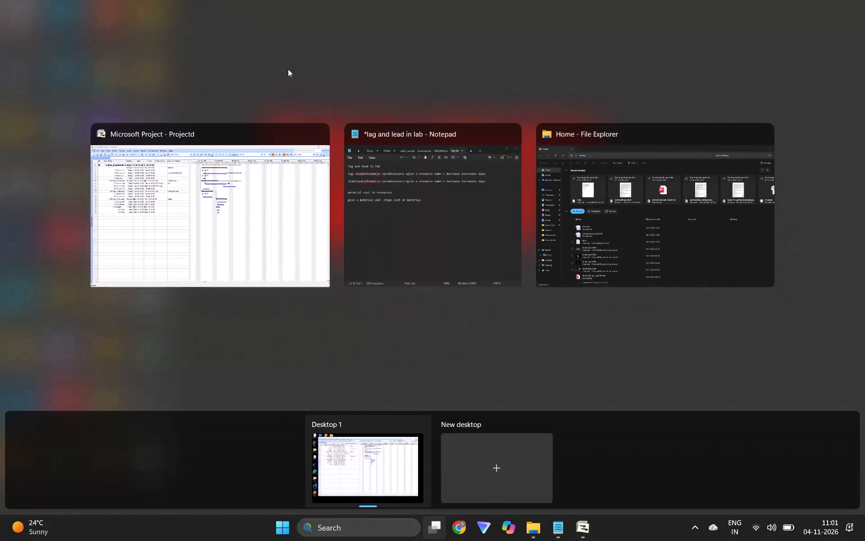
Close the File Explorer and Notepad windows, and return to the Projectd plan in Microsoft Project.
left_click(763, 131)
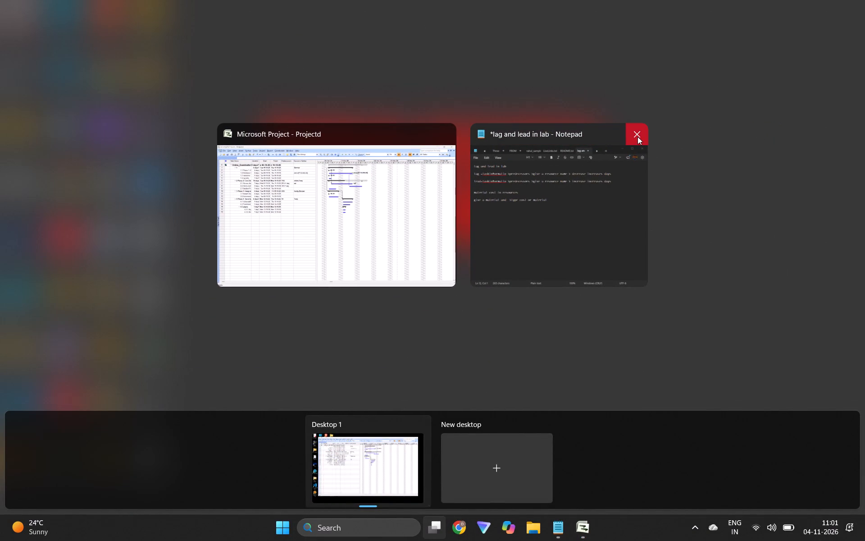
left_click(641, 138)
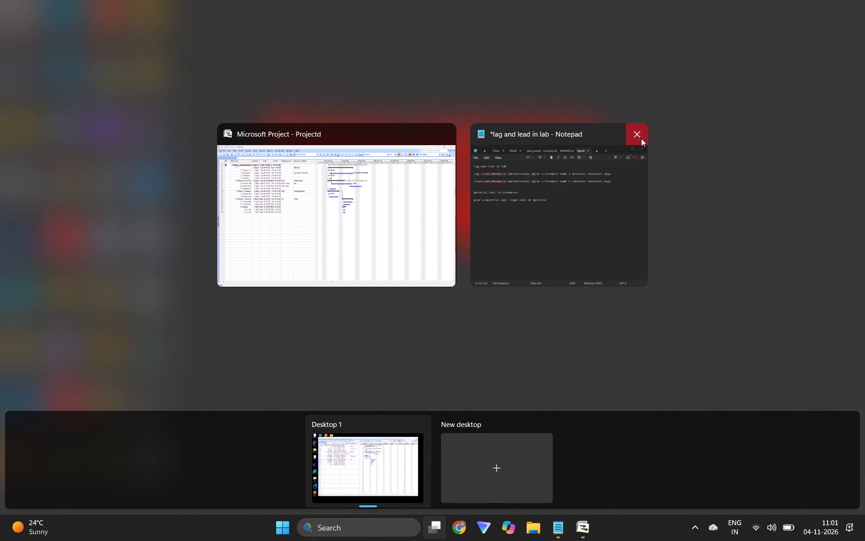
left_click(487, 170)
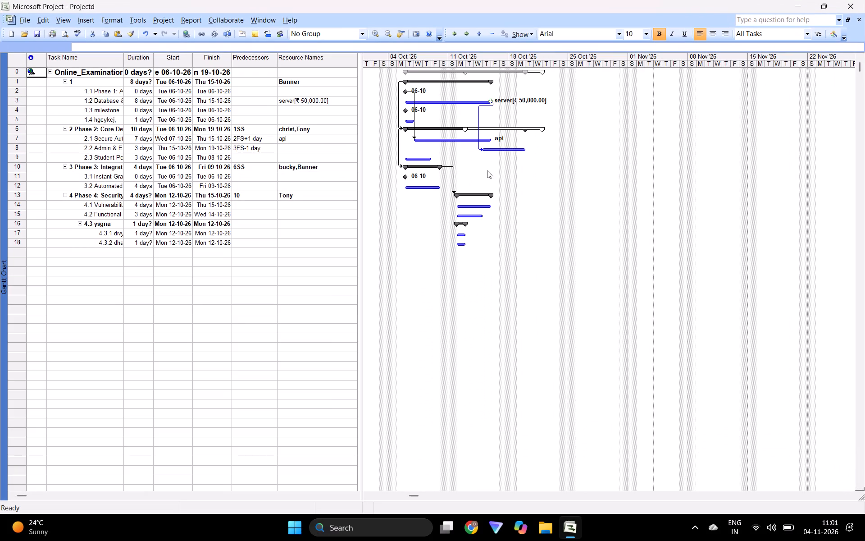
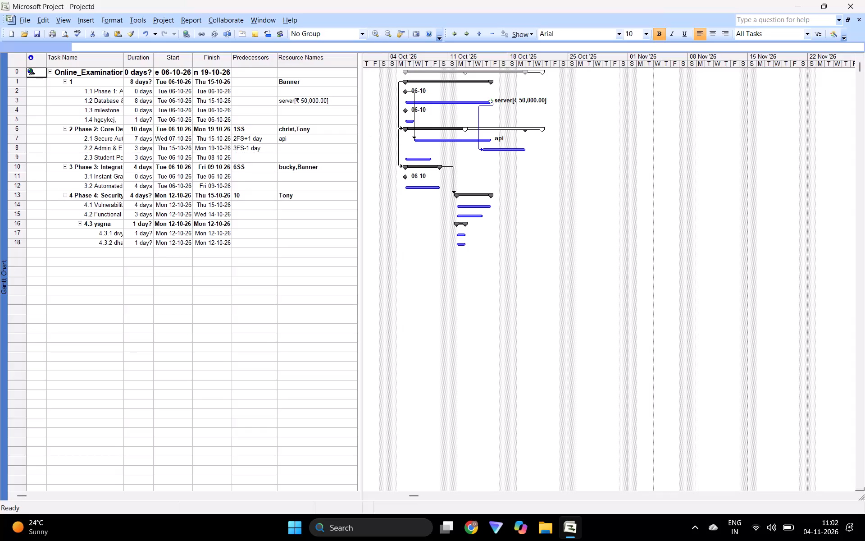
Set the cost of the api resource assigned to task 2.1 Secure Authentication & Routing to ₹ 10,000.
double_click(324, 140)
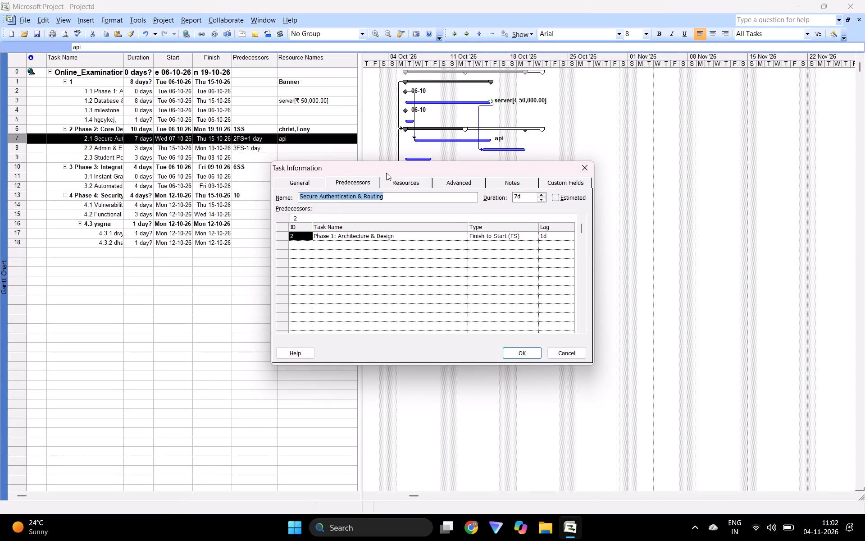
left_click(453, 180)
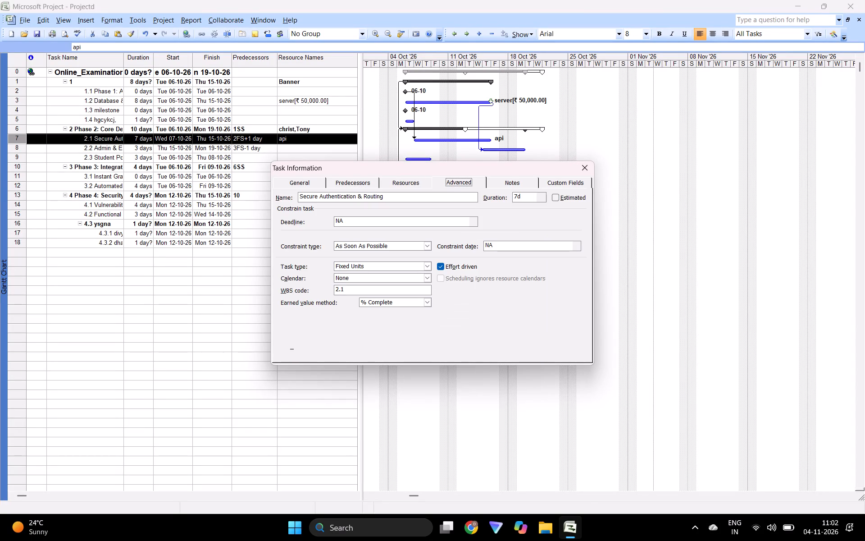
left_click(394, 183)
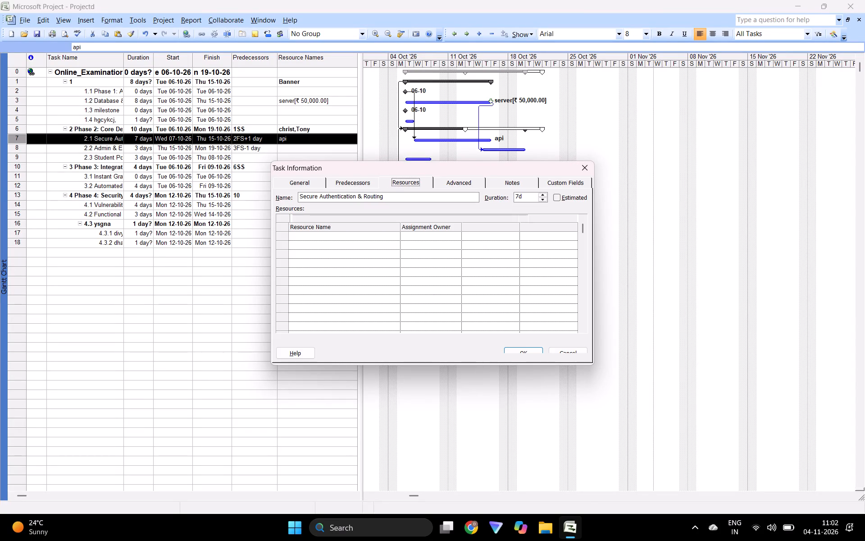
left_click(552, 236)
double_click(552, 236)
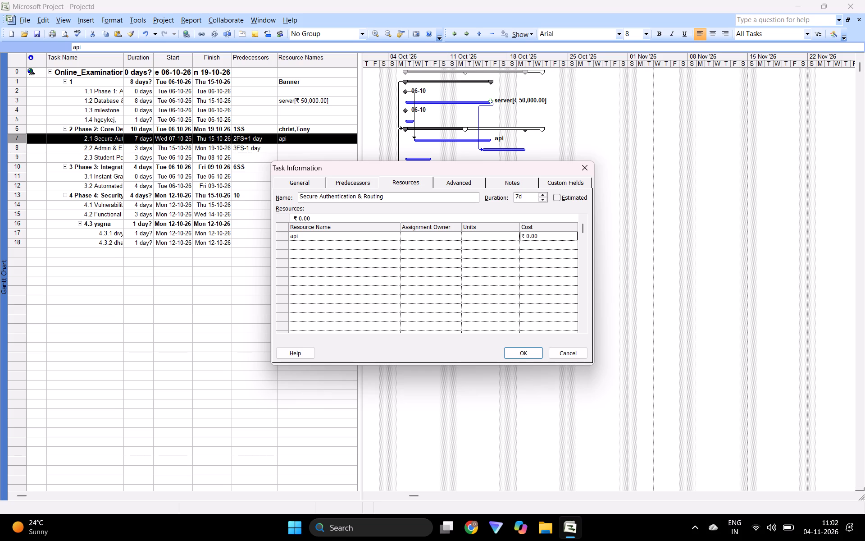
triple_click(546, 236)
key("5")
key("BackSpace")
type("10000")
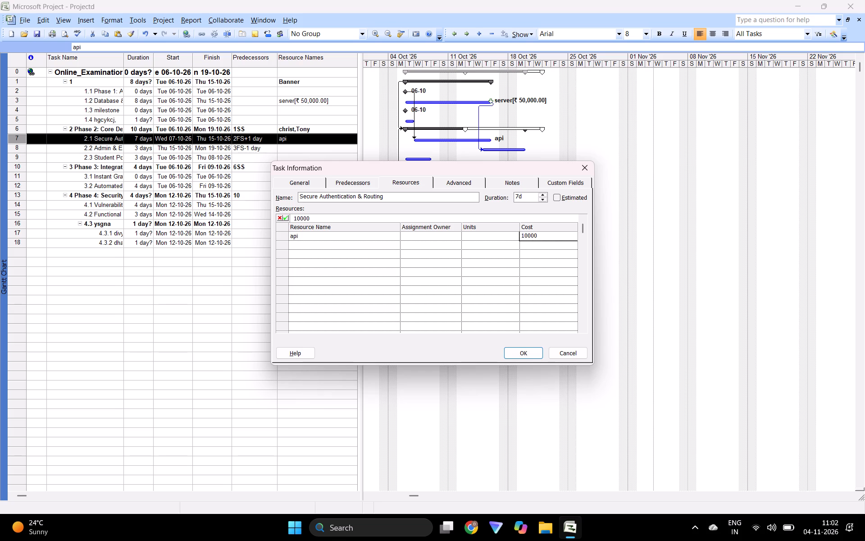
key("Return")
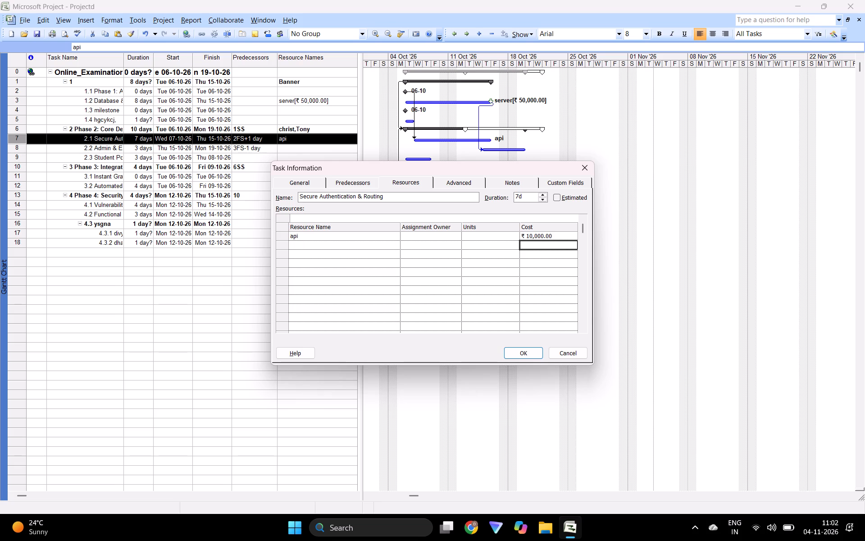
left_click(521, 357)
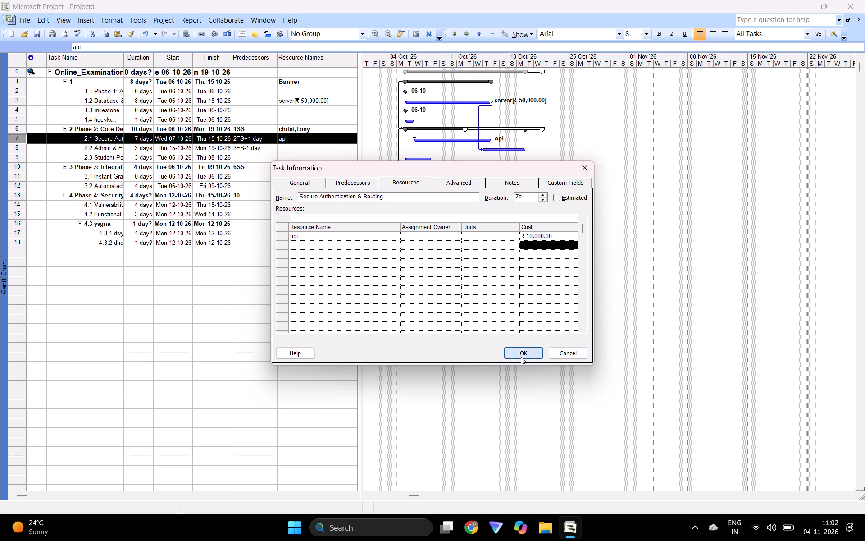
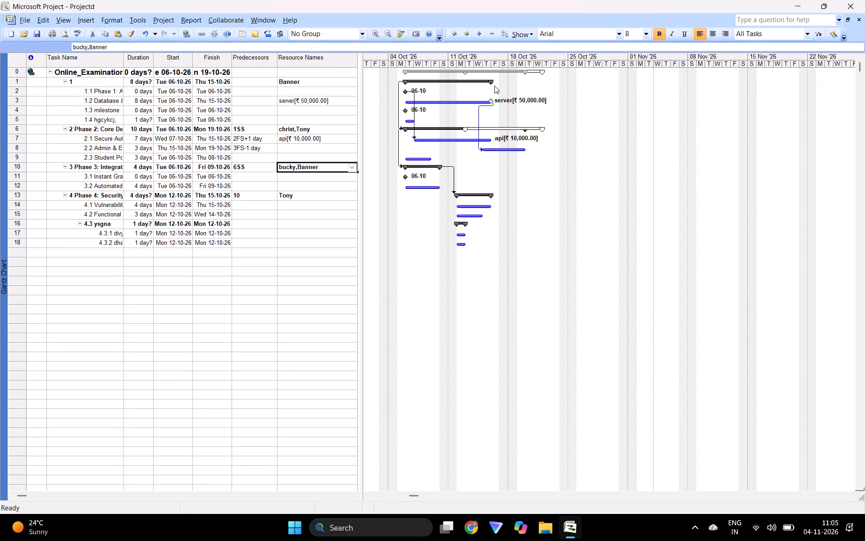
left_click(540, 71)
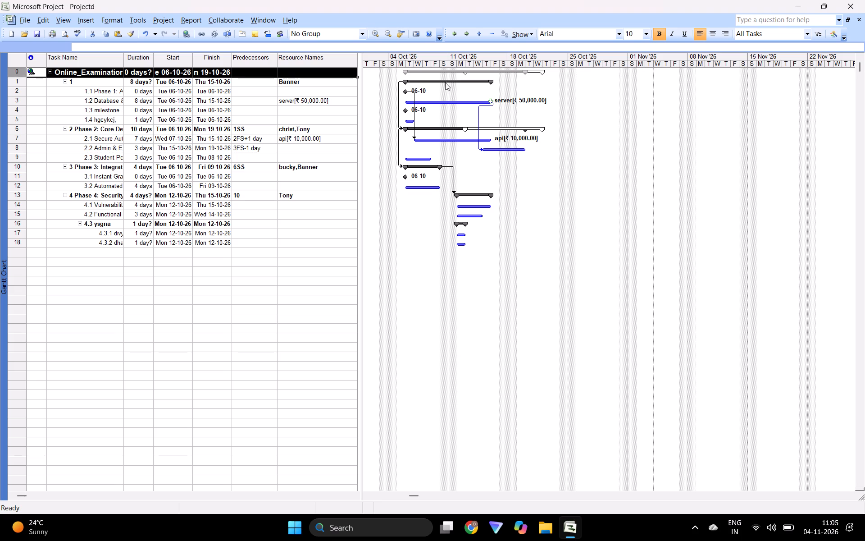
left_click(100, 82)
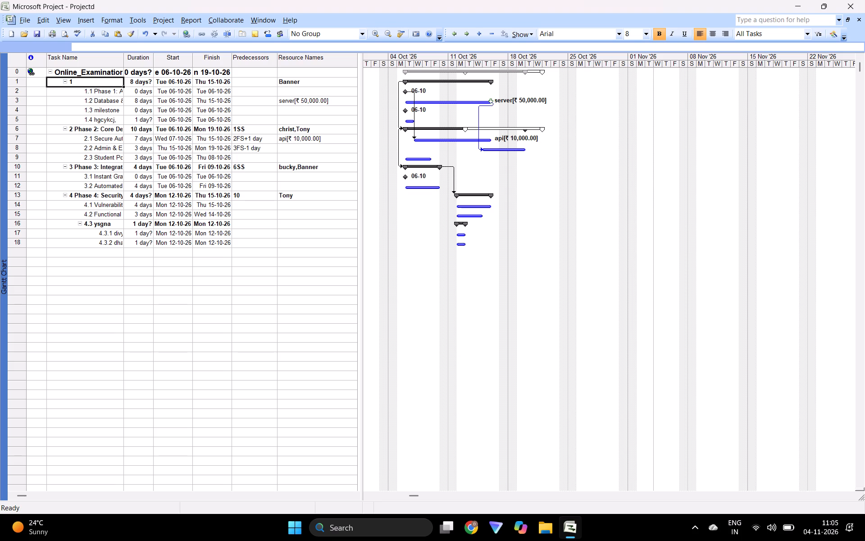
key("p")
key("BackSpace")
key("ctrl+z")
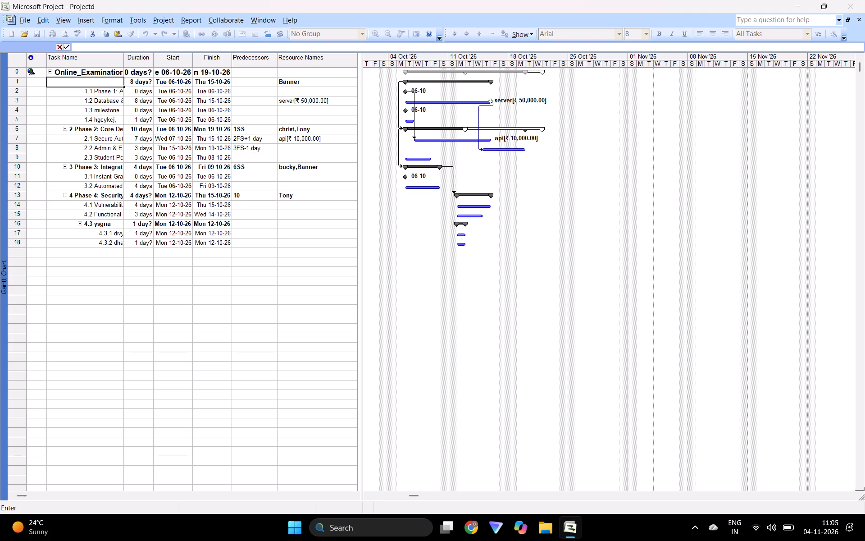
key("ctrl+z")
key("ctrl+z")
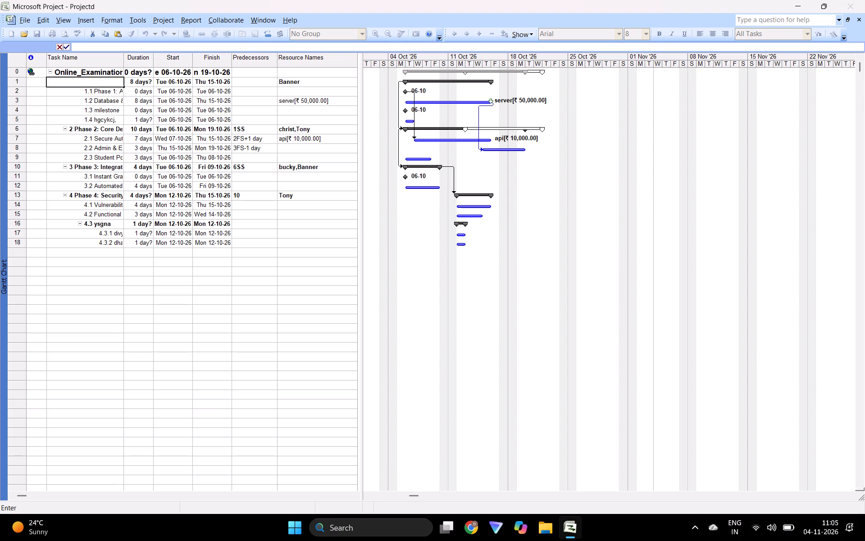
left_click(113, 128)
Name the unnamed summary task 1 "Phase 1 resourse gathering" in its Summary Task Information.
double_click(97, 83)
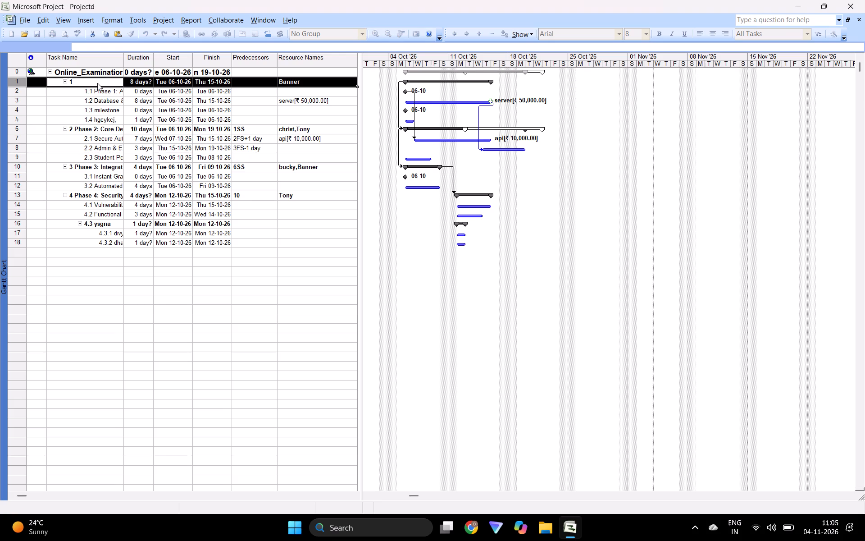
left_click(97, 83)
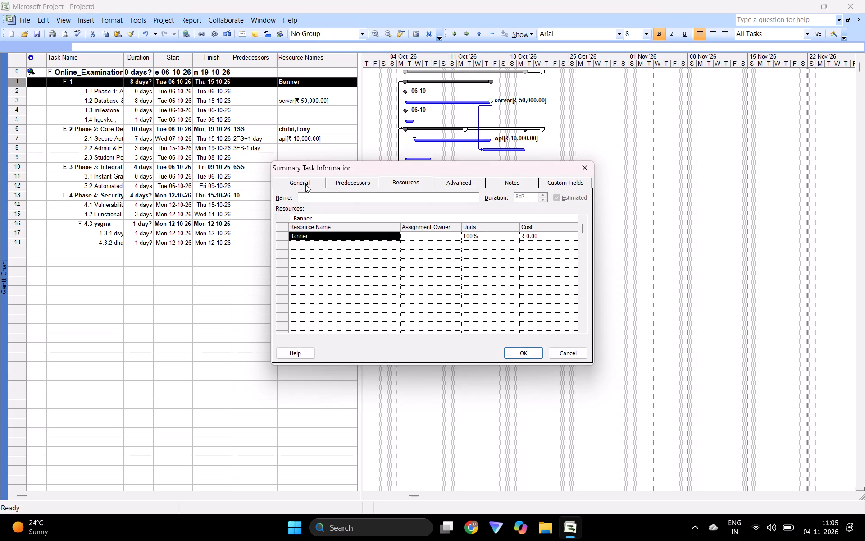
left_click(305, 183)
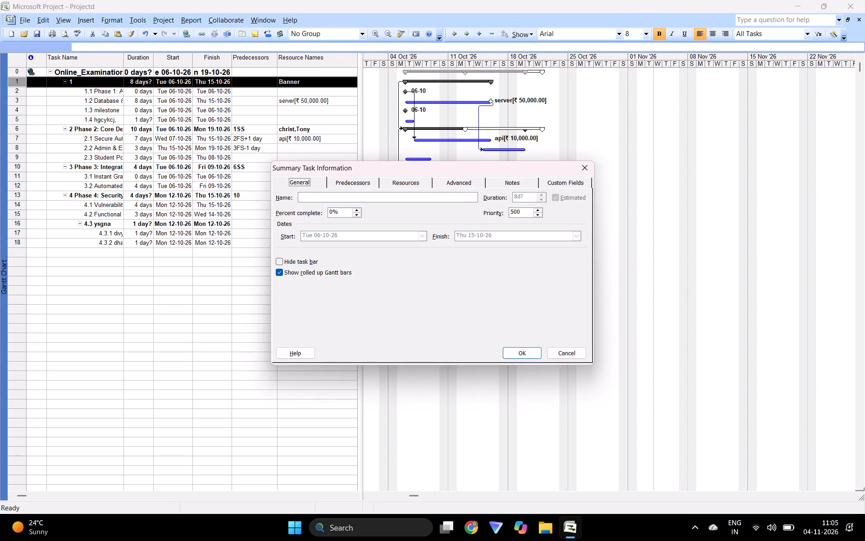
left_click(332, 198)
type("Phan")
key("BackSpace")
key("BackSpace")
key("BackSpace")
key("a")
key("BackSpace")
type("hase 3")
key("BackSpace")
key("2")
key("BackSpace")
key("1")
key("space")
type("reso")
type("urse")
key("space")
type("gathering")
key("Return")
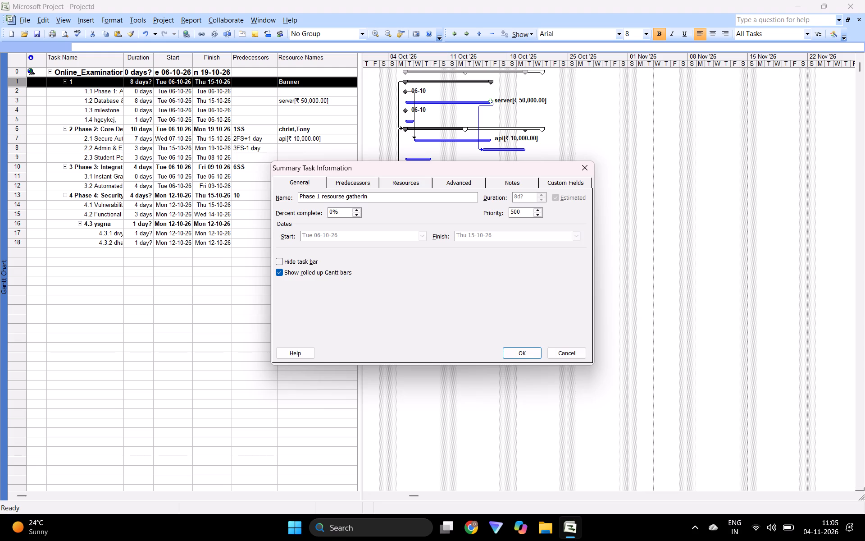